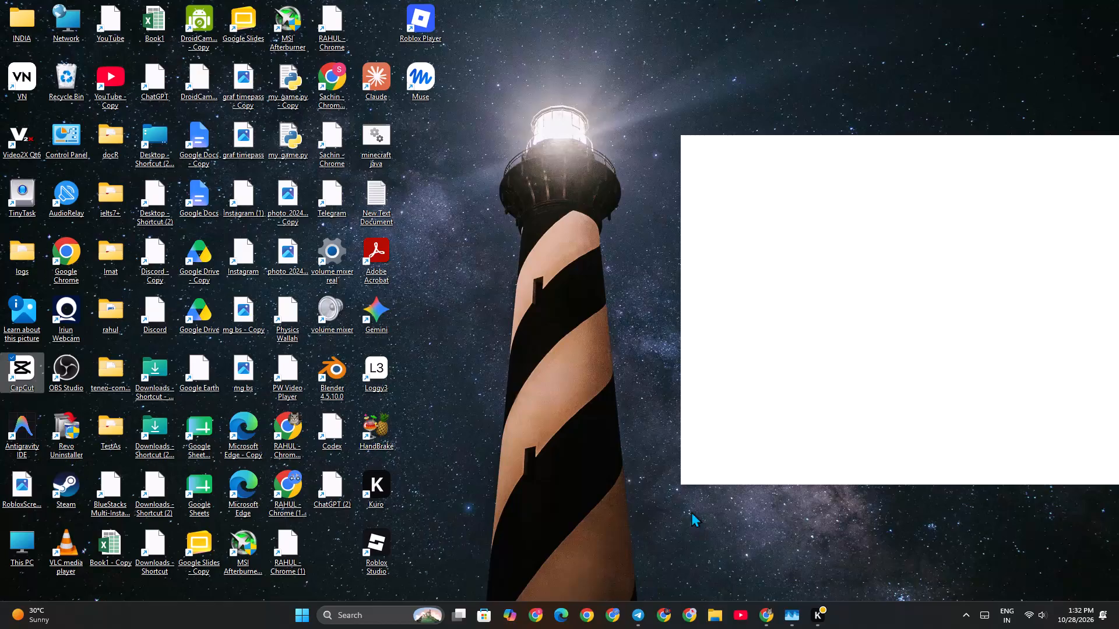
Open a File Explorer window at its Home view.
{"action": "left_click", "coordinate": [707, 612]}
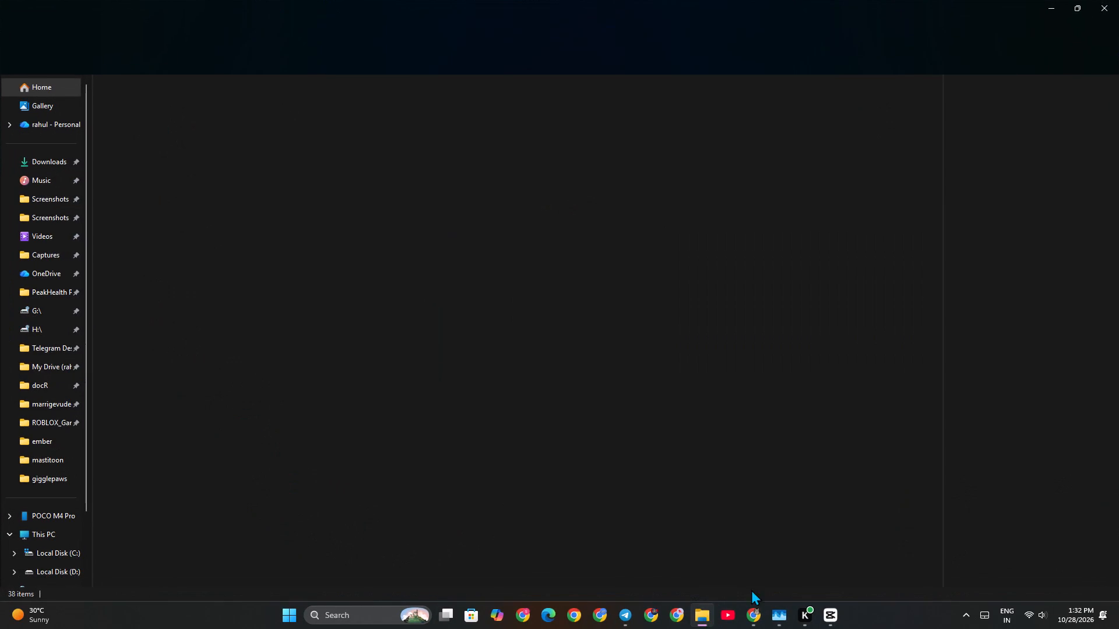
Switch to the CapCut window that is starting up.
{"action": "left_click", "coordinate": [838, 620]}
{"action": "left_click", "coordinate": [674, 226]}
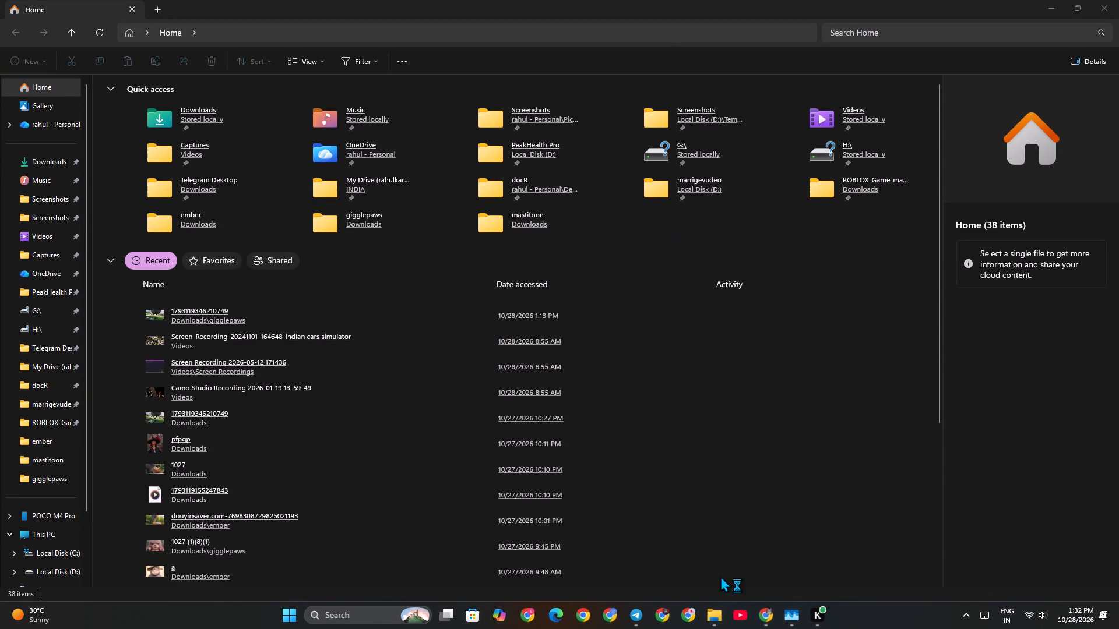
Return to the File Explorer window.
{"action": "left_click", "coordinate": [710, 624]}
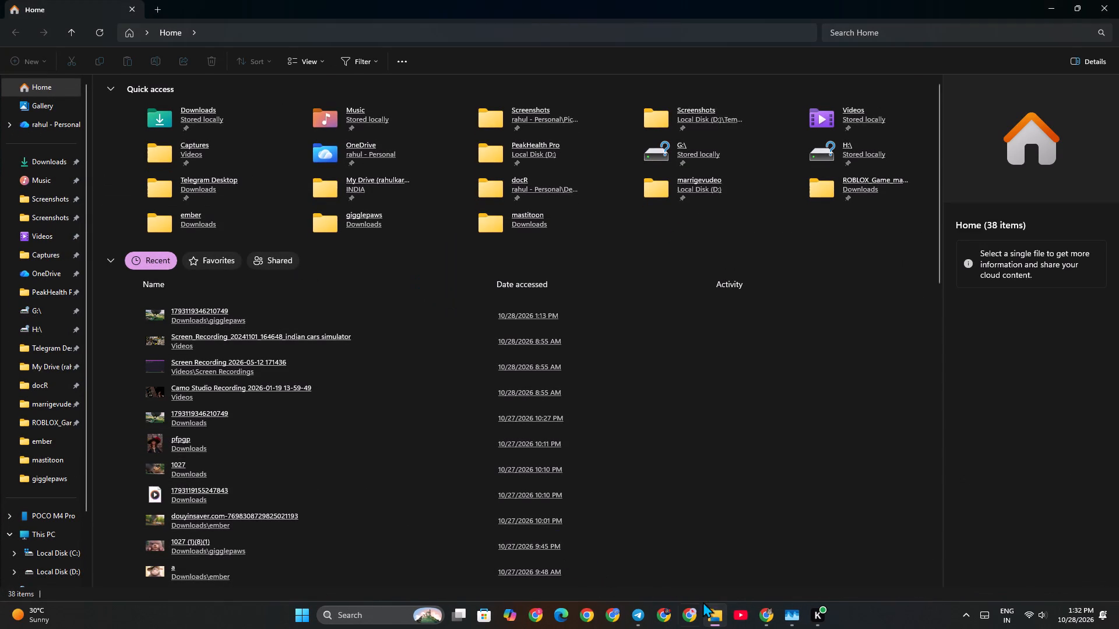
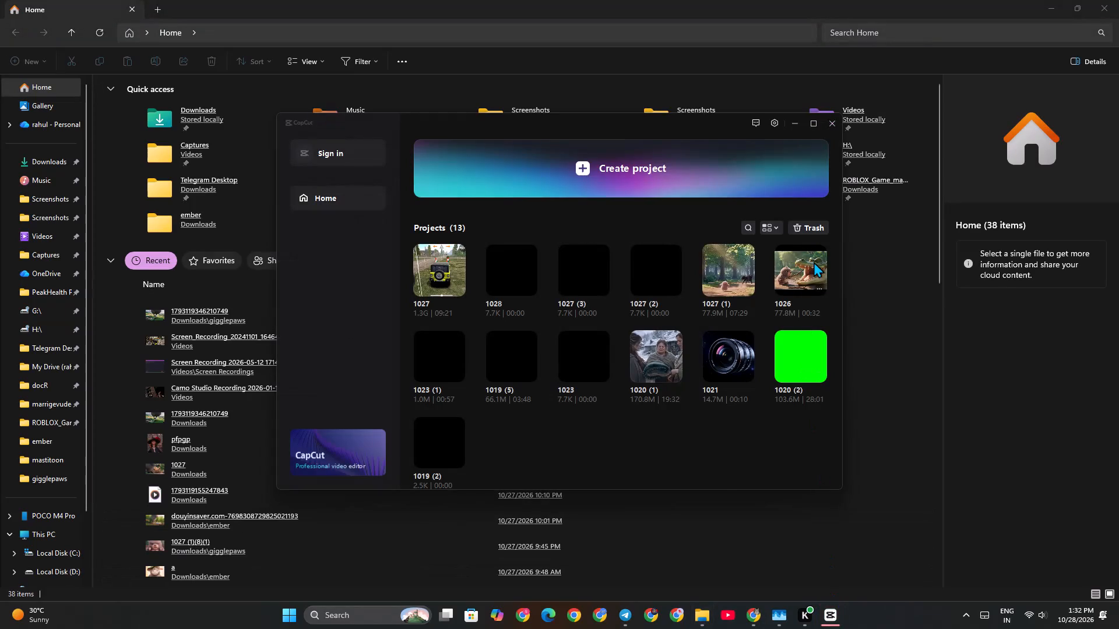
Close the CapCut projects window.
{"action": "left_click", "coordinate": [835, 129]}
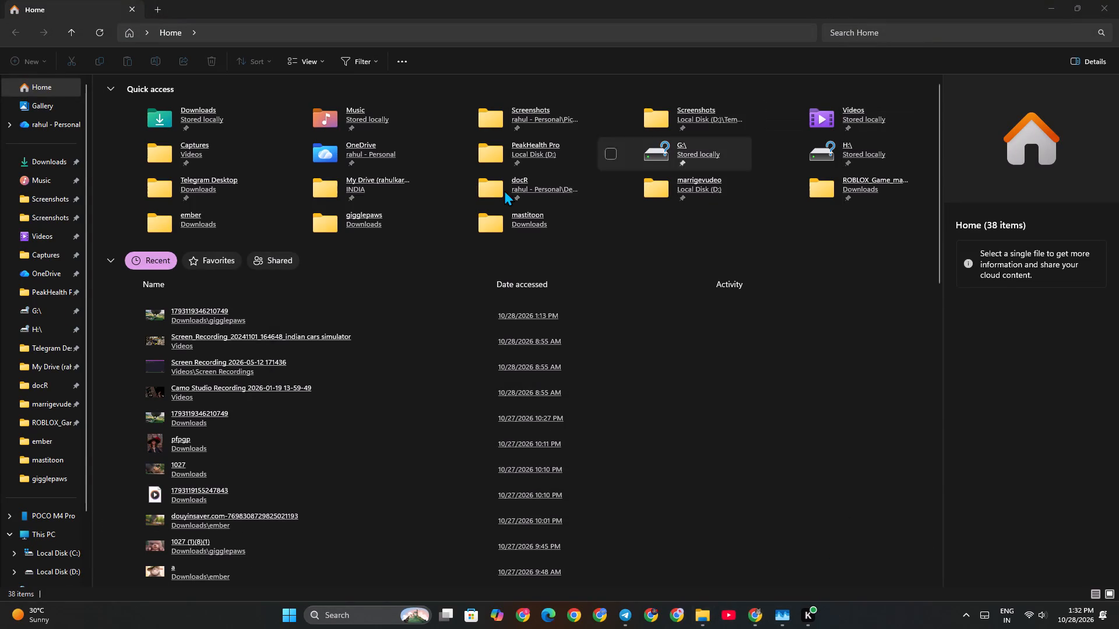
Open the ember folder inside Downloads.
{"action": "left_click", "coordinate": [17, 167]}
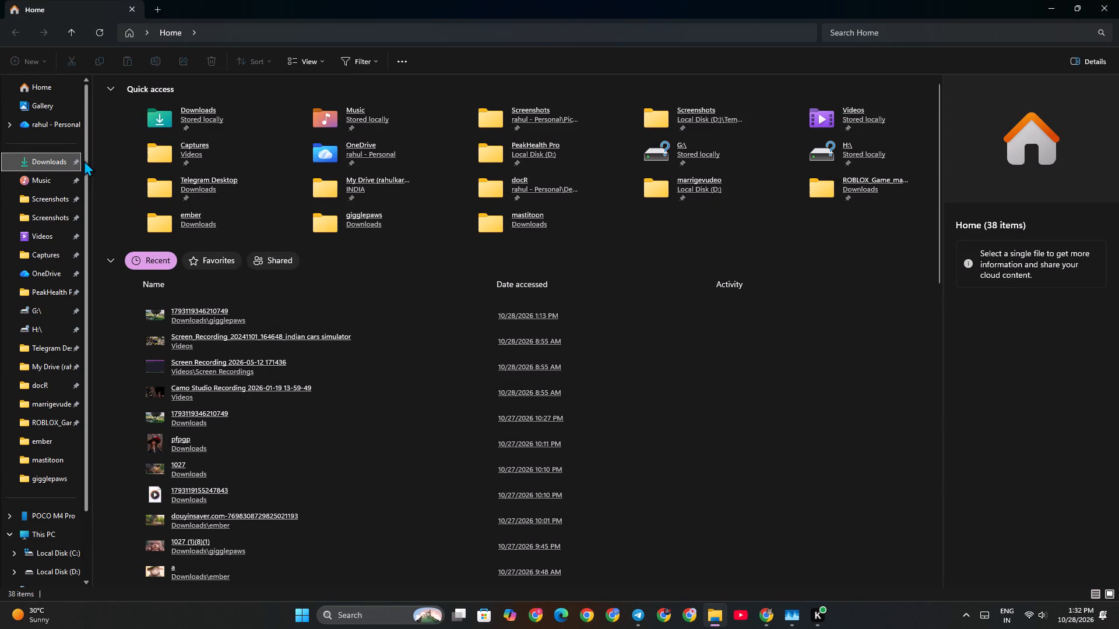
{"action": "left_click", "coordinate": [2, 162]}
{"action": "double_click", "coordinate": [28, 162]}
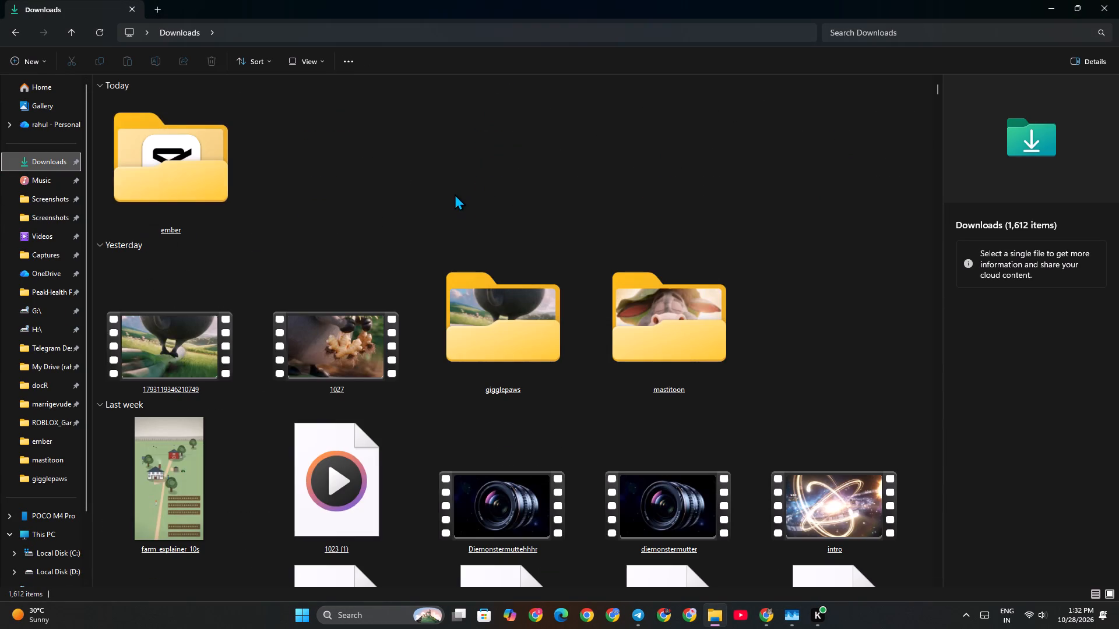
{"action": "left_click", "coordinate": [192, 150]}
{"action": "left_click", "coordinate": [177, 153]}
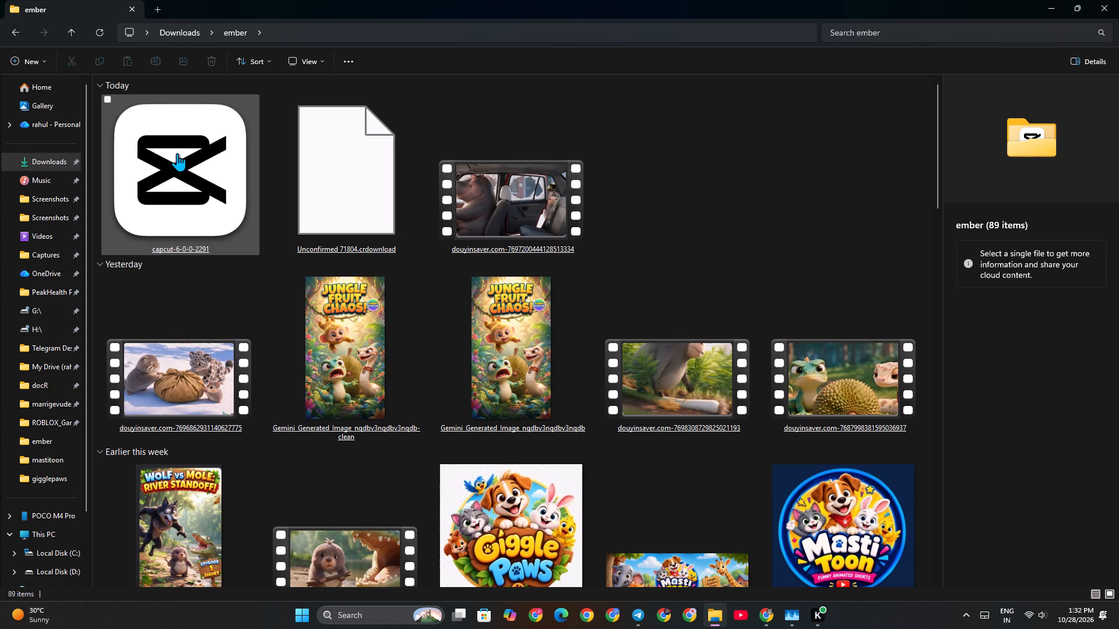
Launch the capcut-6-0-0-2291 installer from the ember folder and bring its window to the front.
{"action": "left_click", "coordinate": [177, 162]}
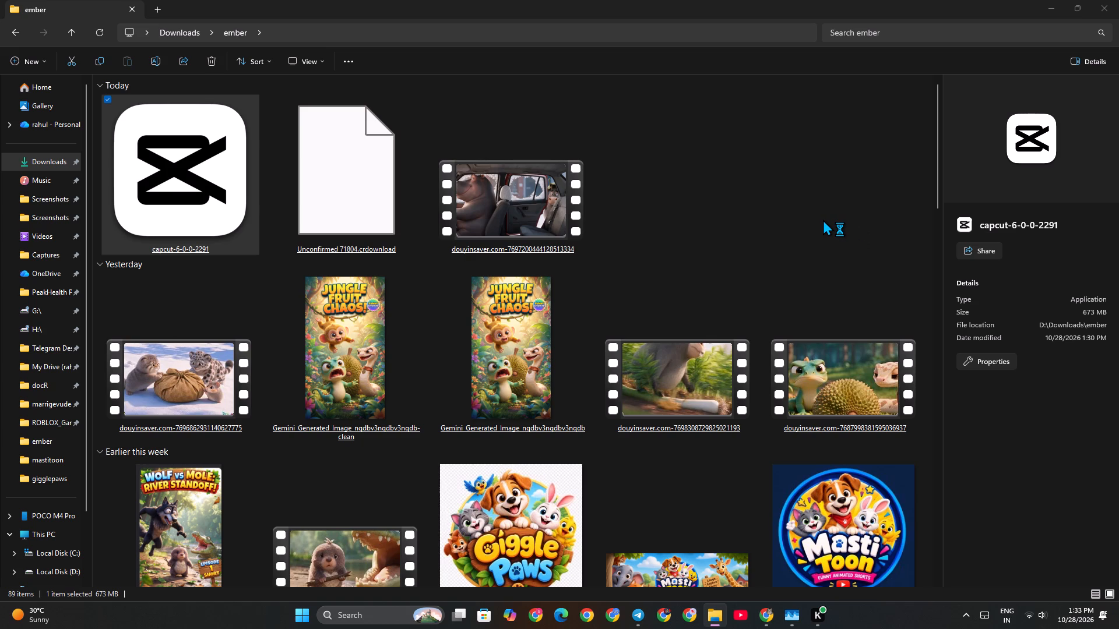
{"action": "left_click", "coordinate": [789, 617]}
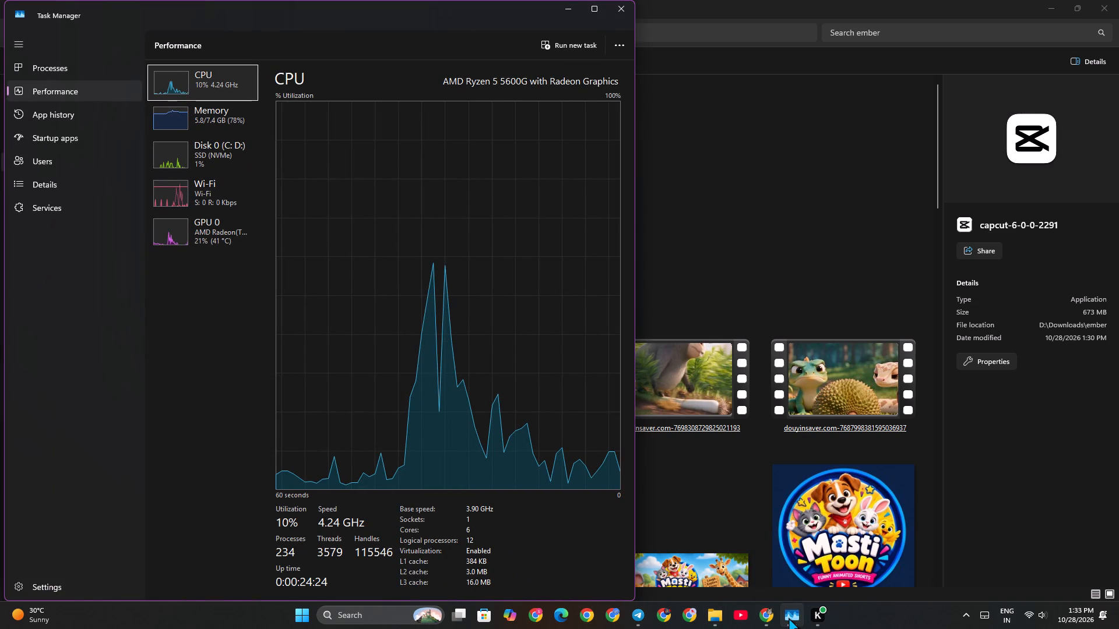
{"action": "left_click", "coordinate": [713, 603]}
{"action": "left_click", "coordinate": [832, 616]}
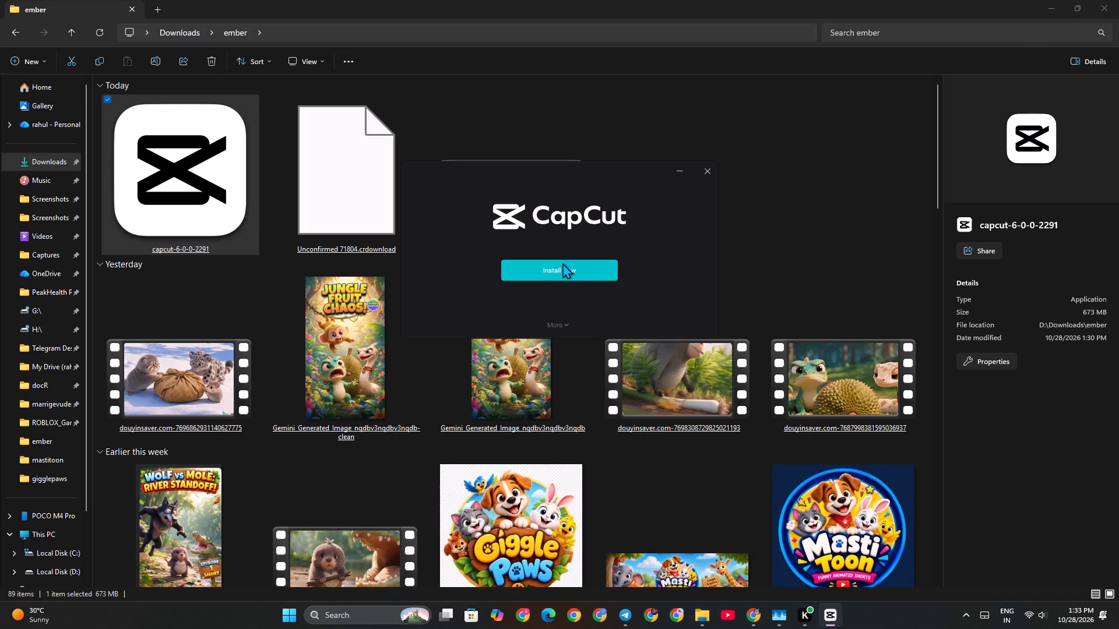
Start the CapCut installation and try to expand the installer's additional options.
{"action": "left_click", "coordinate": [560, 270]}
{"action": "left_click", "coordinate": [563, 323]}
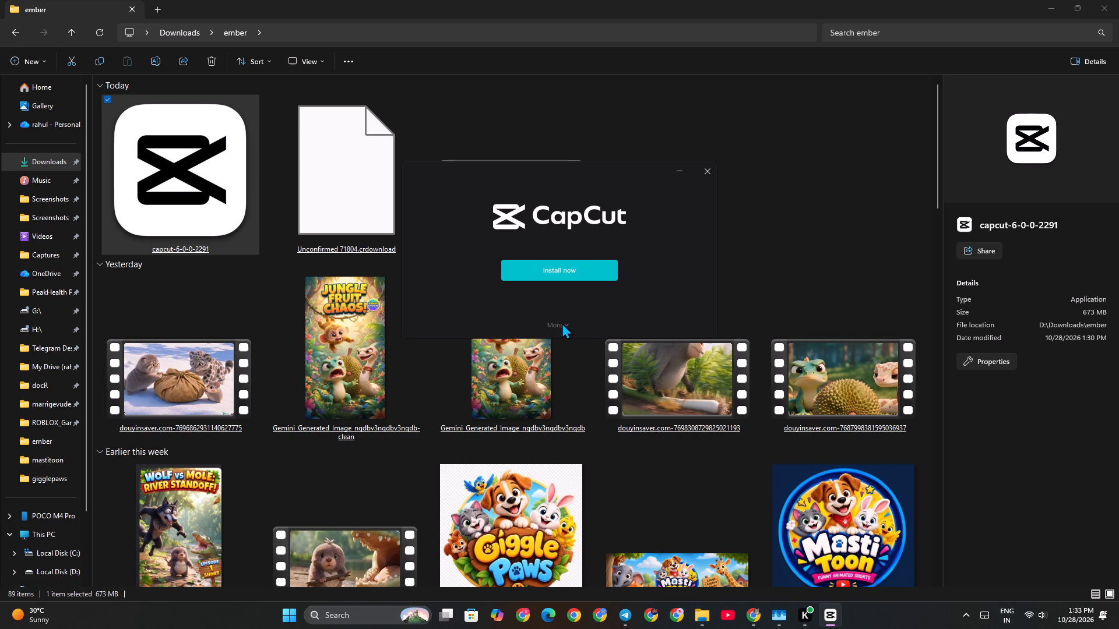
{"action": "left_click", "coordinate": [562, 323]}
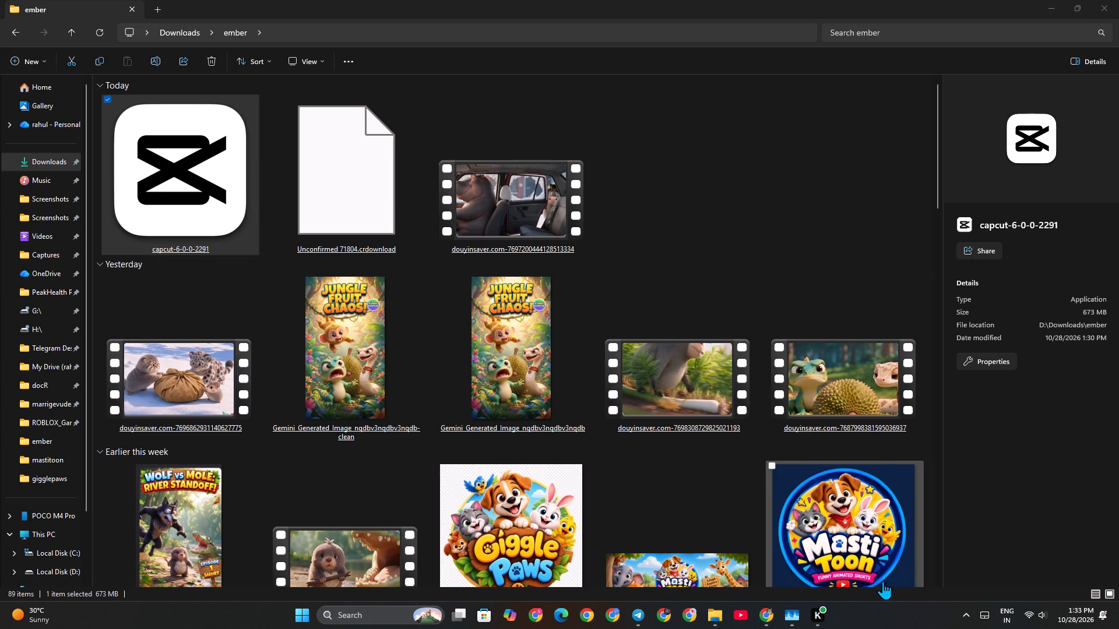
{"action": "left_click", "coordinate": [523, 217]}
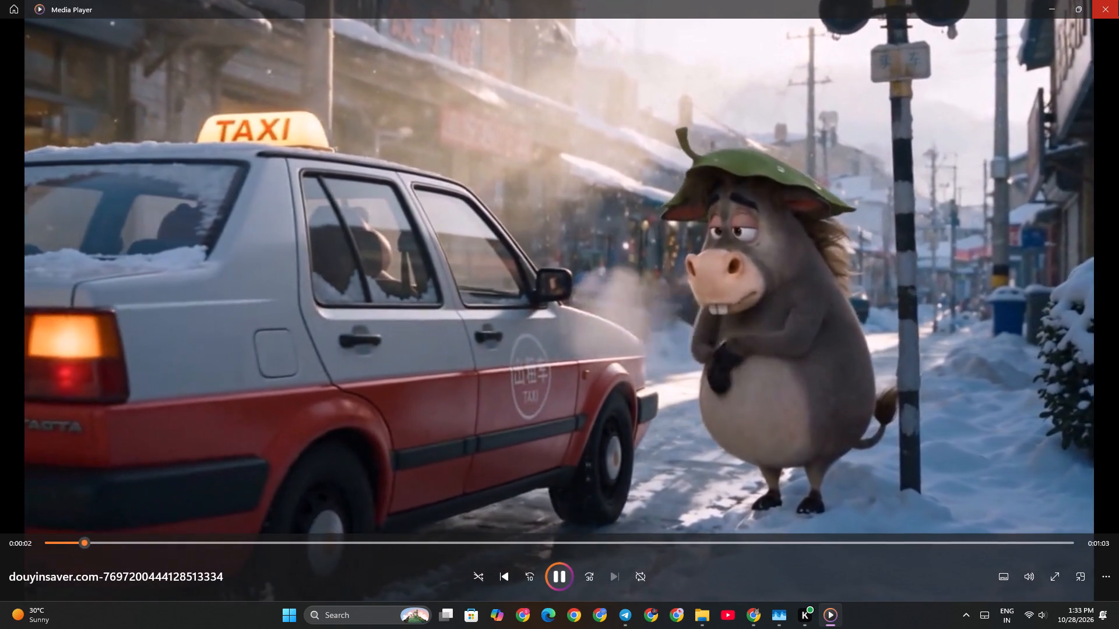
{"action": "left_click", "coordinate": [1118, 0]}
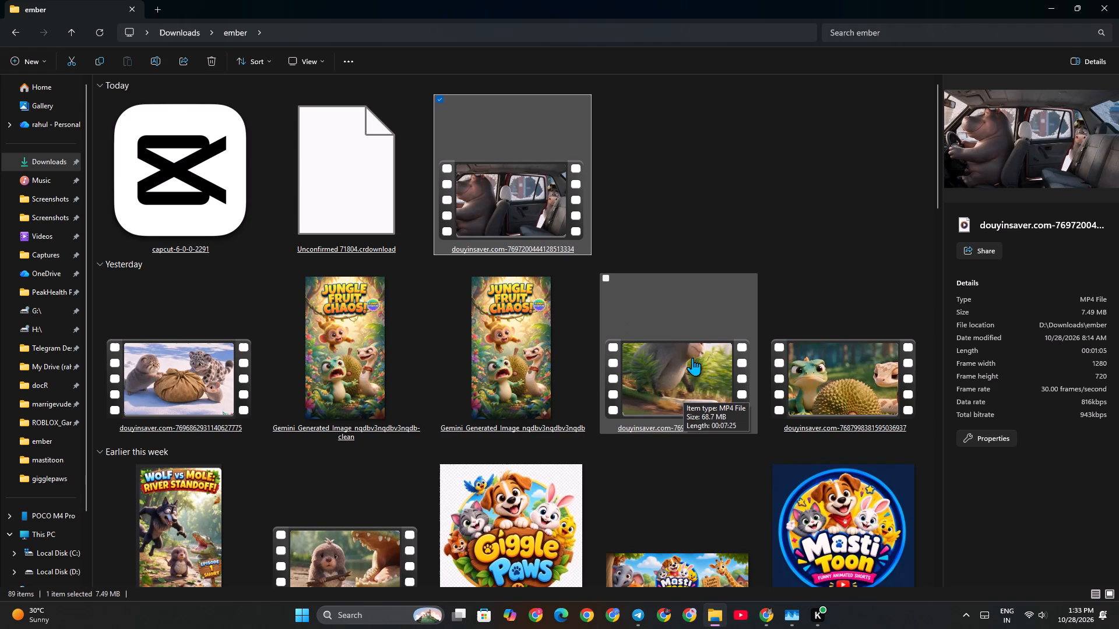
Minimize the File Explorer window showing the ember folder.
{"action": "left_click", "coordinate": [1055, 5]}
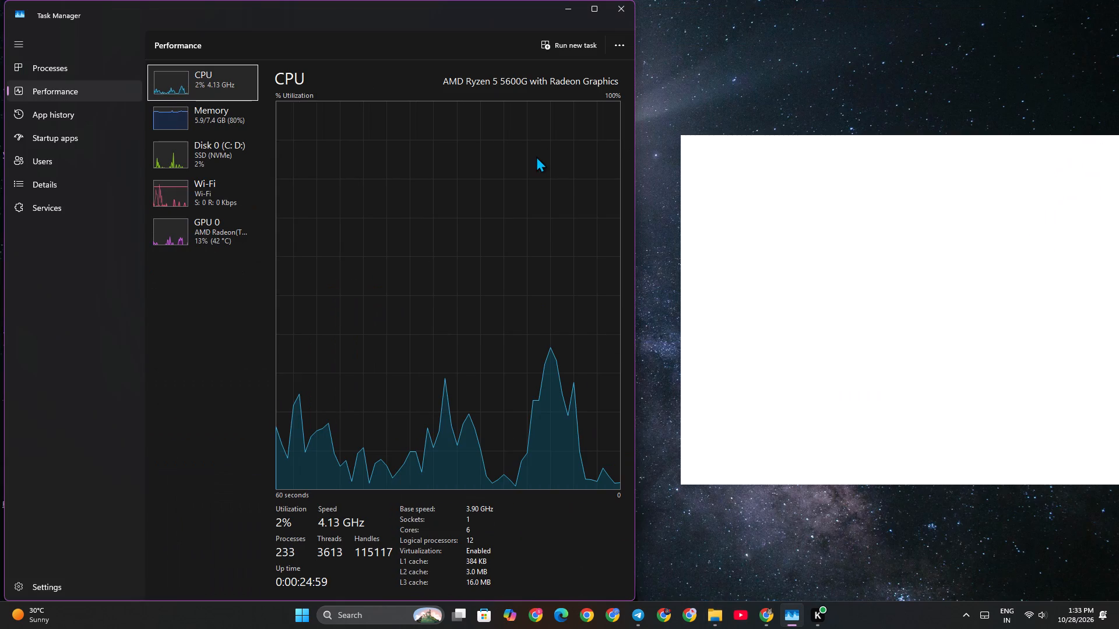
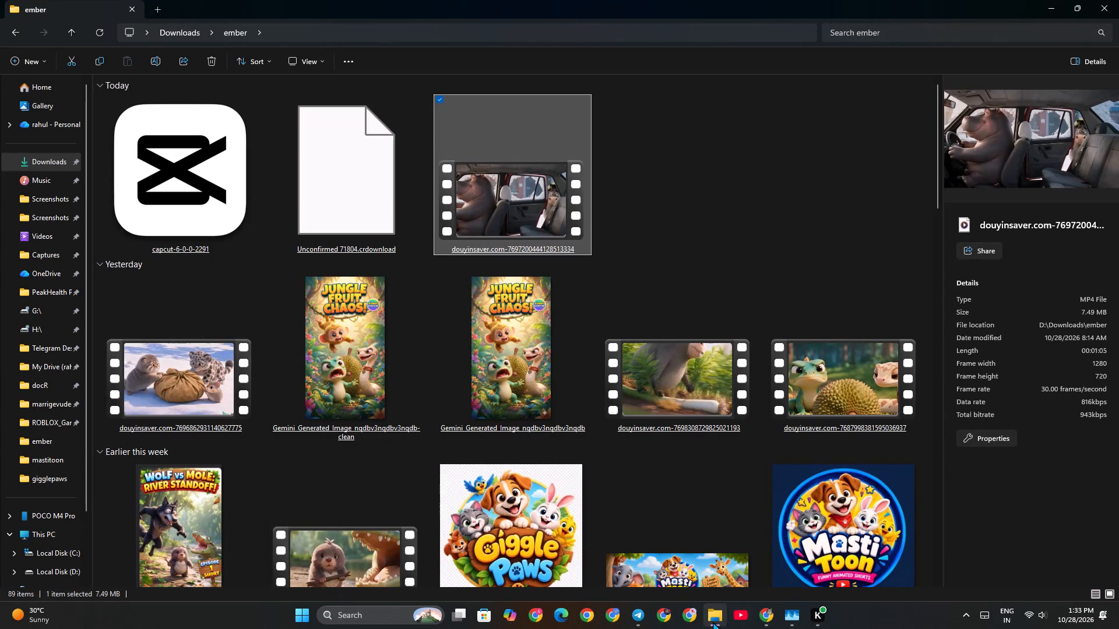
Launch the capcut-6-0-0-2291 installer from the ember folder and start the CapCut installation.
{"action": "left_click", "coordinate": [196, 208]}
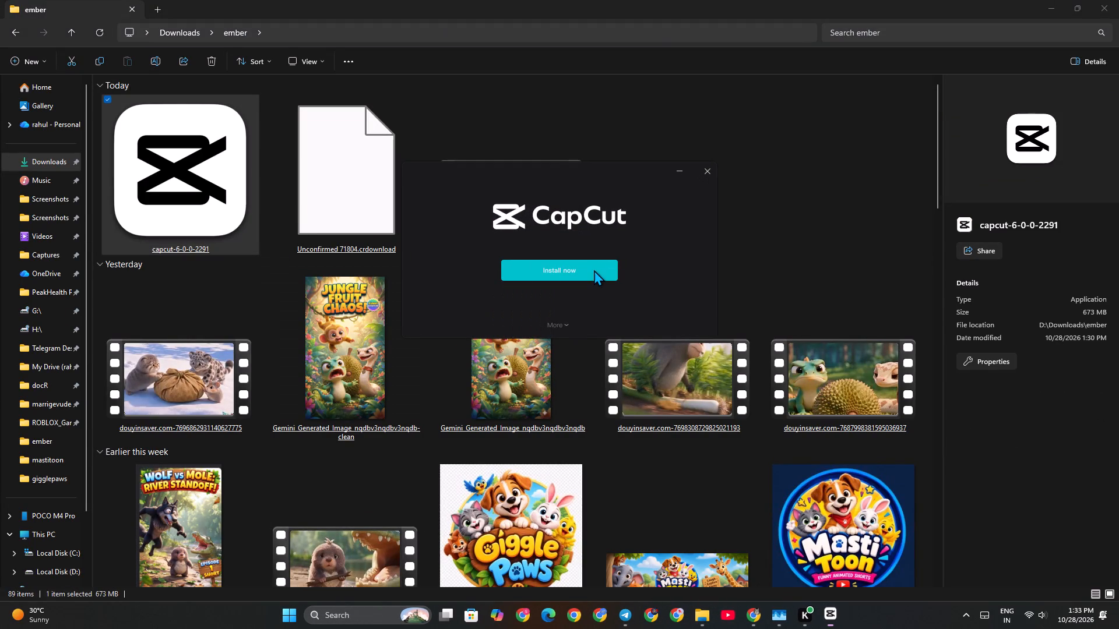
{"action": "left_click", "coordinate": [594, 269]}
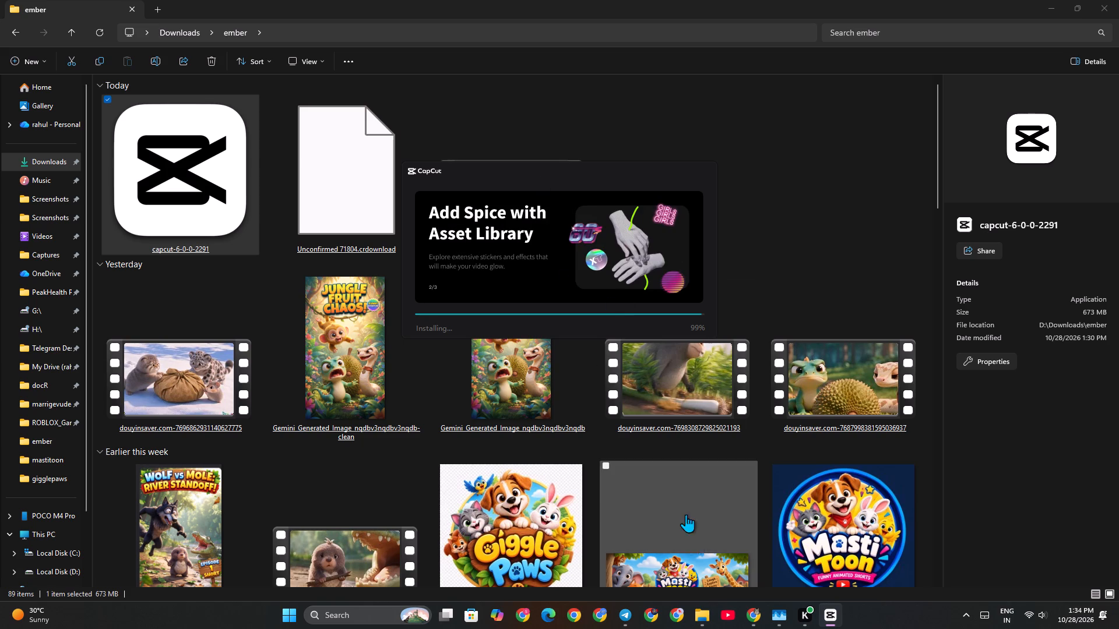
Check the CPU performance graph in Task Manager, then return to the CapCut installer.
{"action": "left_click", "coordinate": [774, 616]}
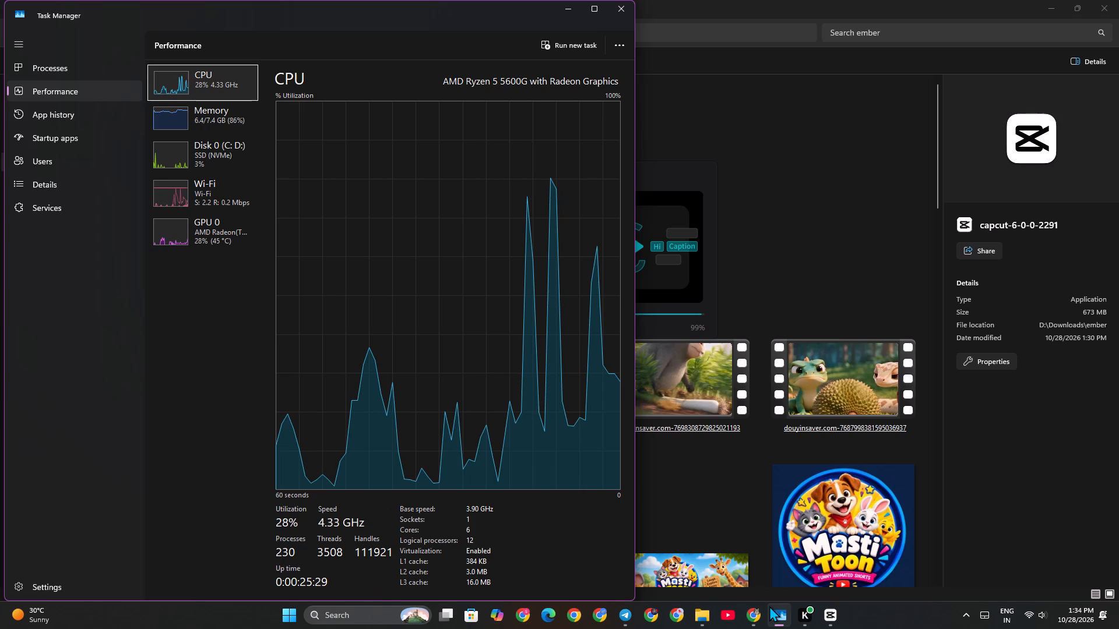
{"action": "left_click", "coordinate": [828, 623]}
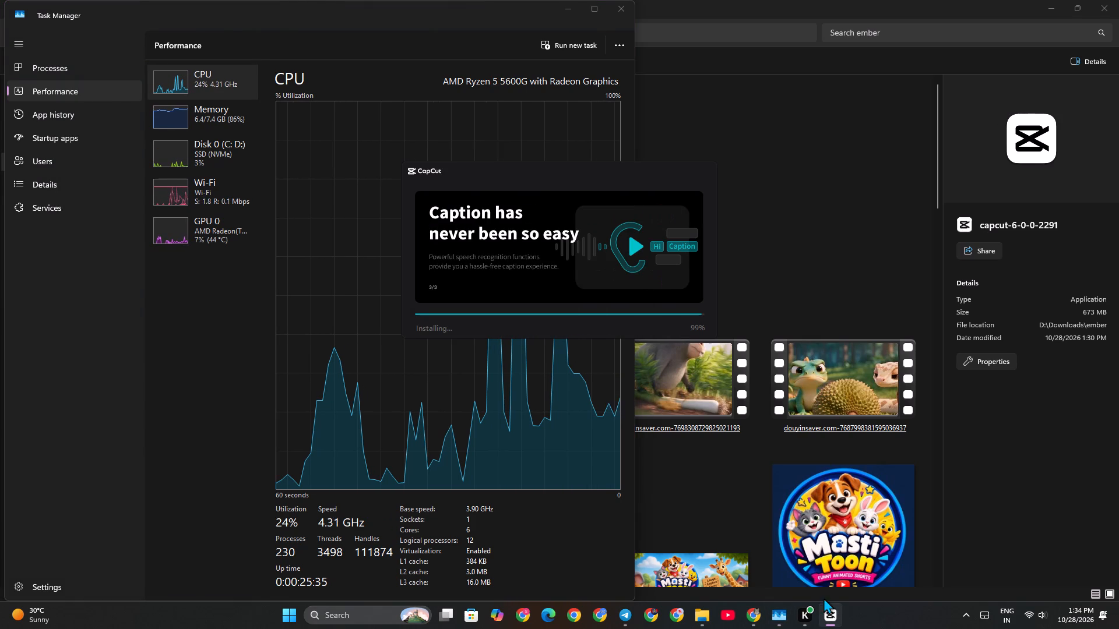
Bring the ember folder's File Explorer window forward and minimize it to clear the desktop.
{"action": "left_click", "coordinate": [823, 241]}
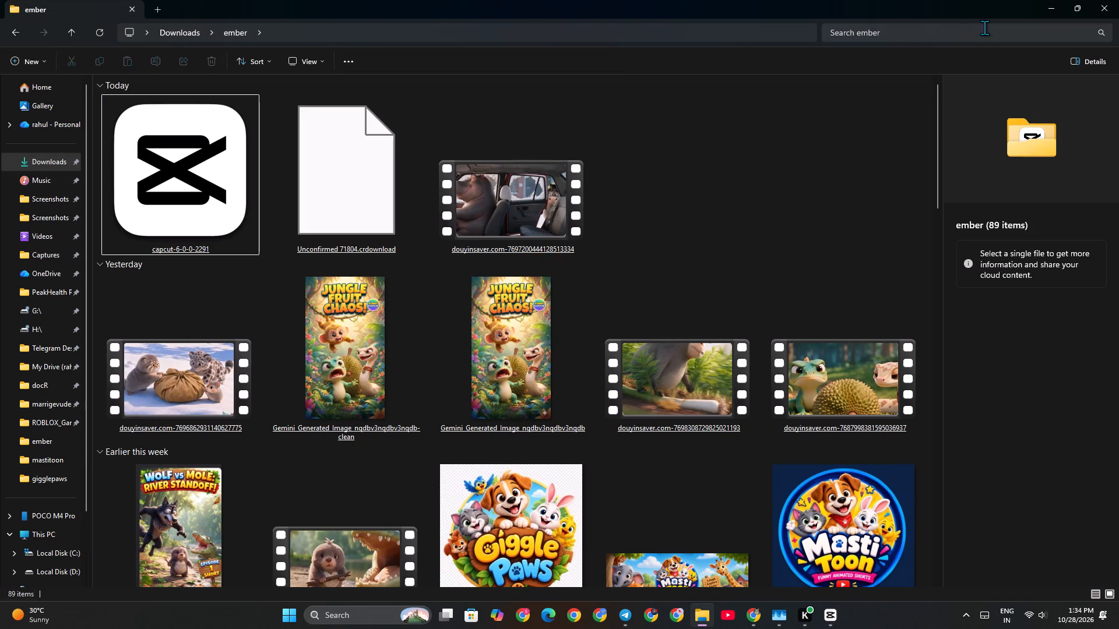
{"action": "left_click", "coordinate": [1044, 12]}
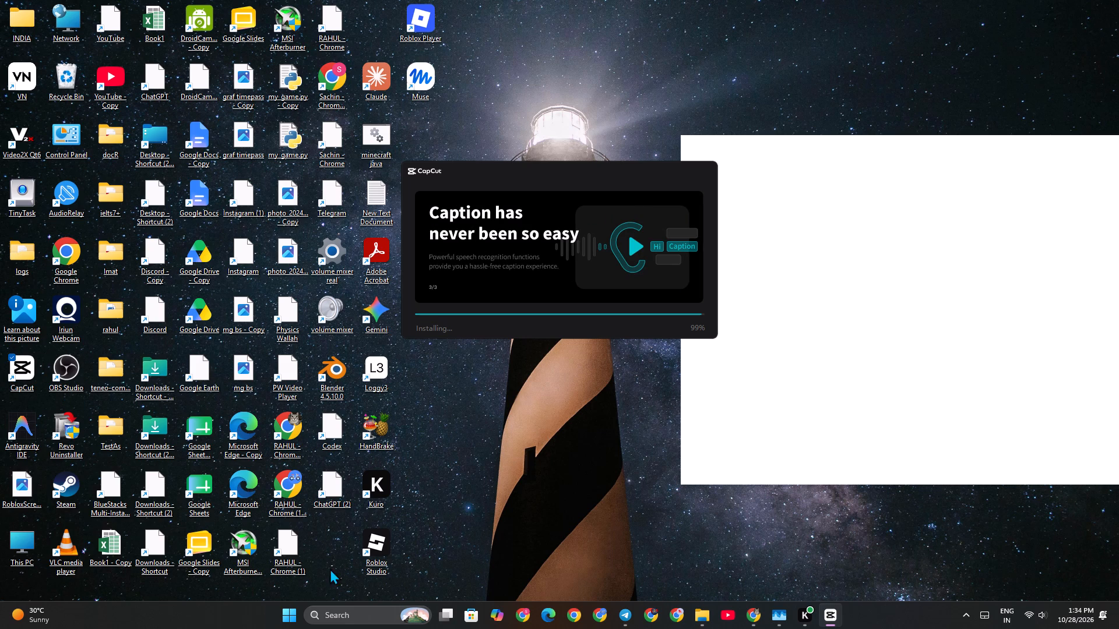
Open the installed apps list in Windows Settings and search it for "cap".
{"action": "left_click", "coordinate": [298, 606]}
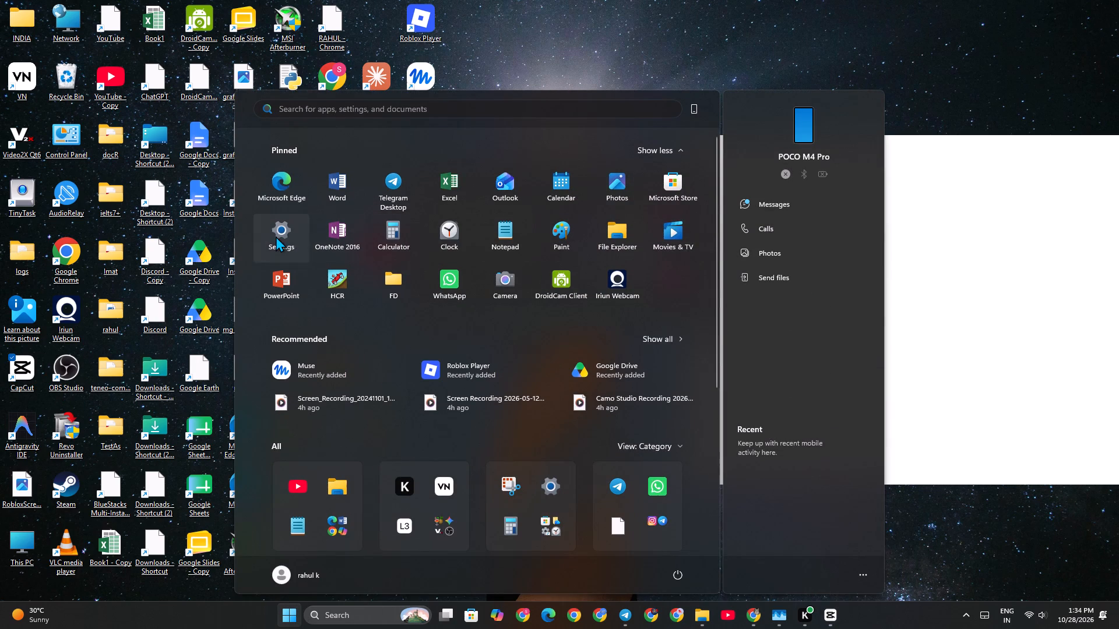
{"action": "left_click", "coordinate": [275, 236]}
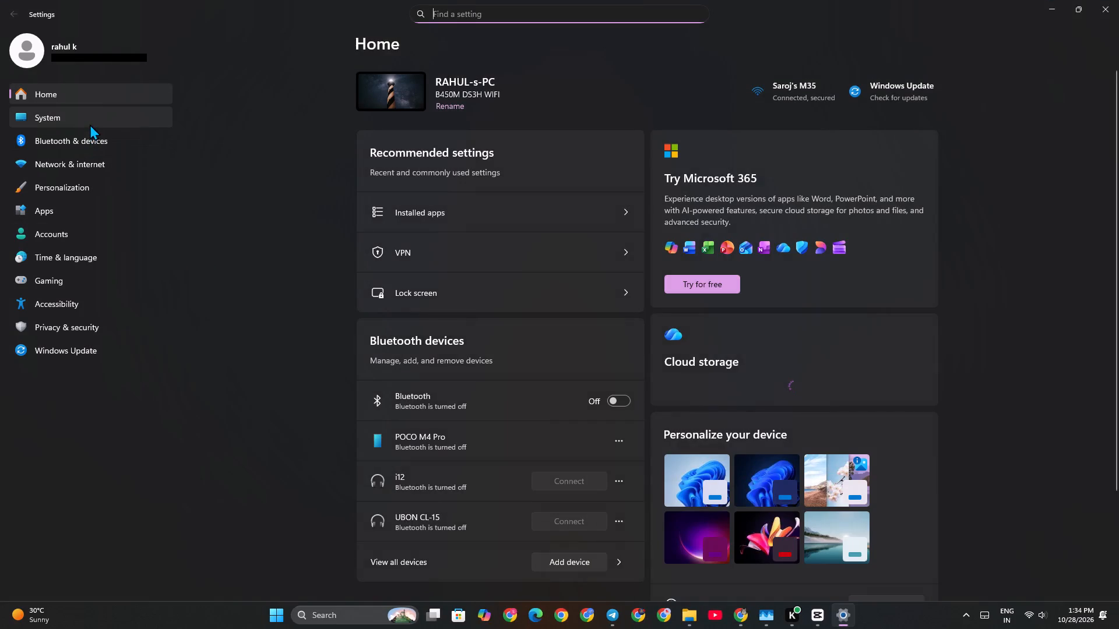
{"action": "left_click", "coordinate": [445, 206]}
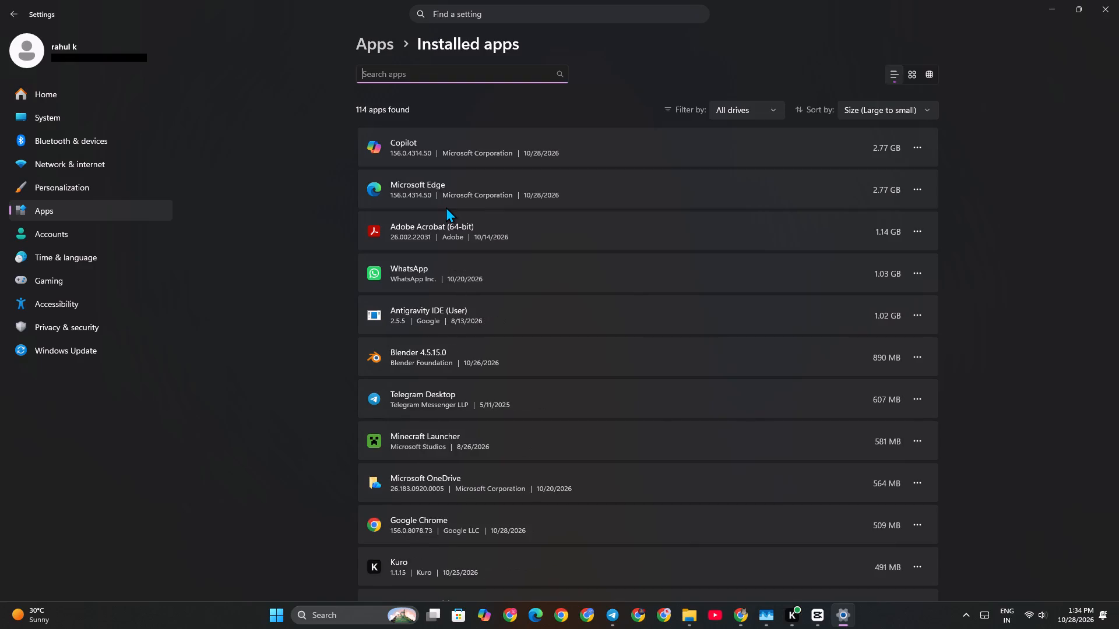
{"action": "key", "text": "c"}
{"action": "key", "text": "a"}
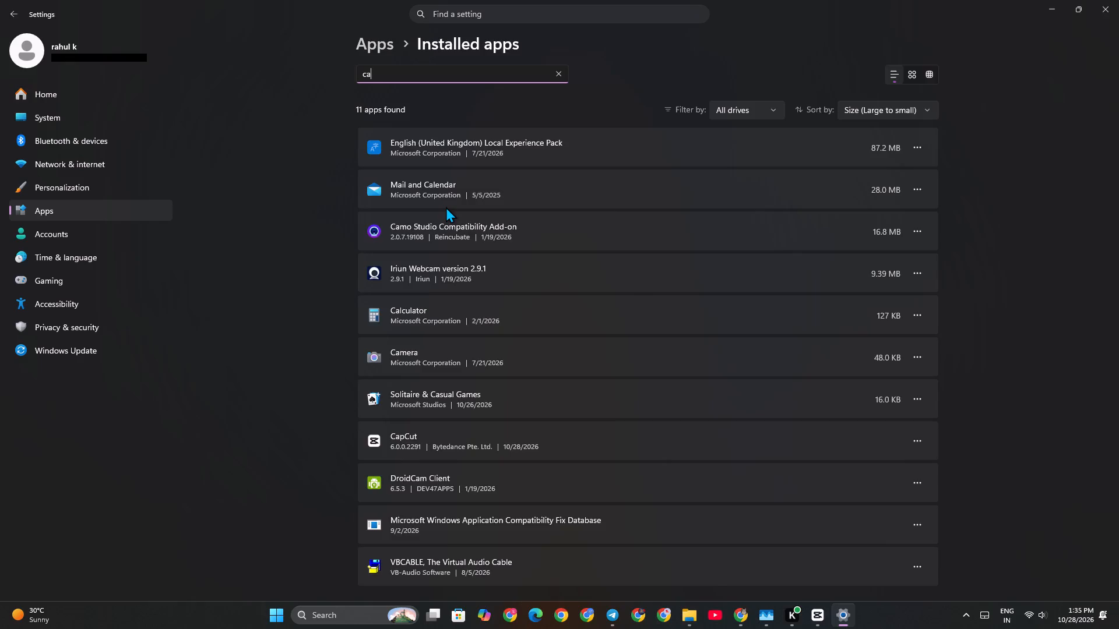
{"action": "key", "text": "p"}
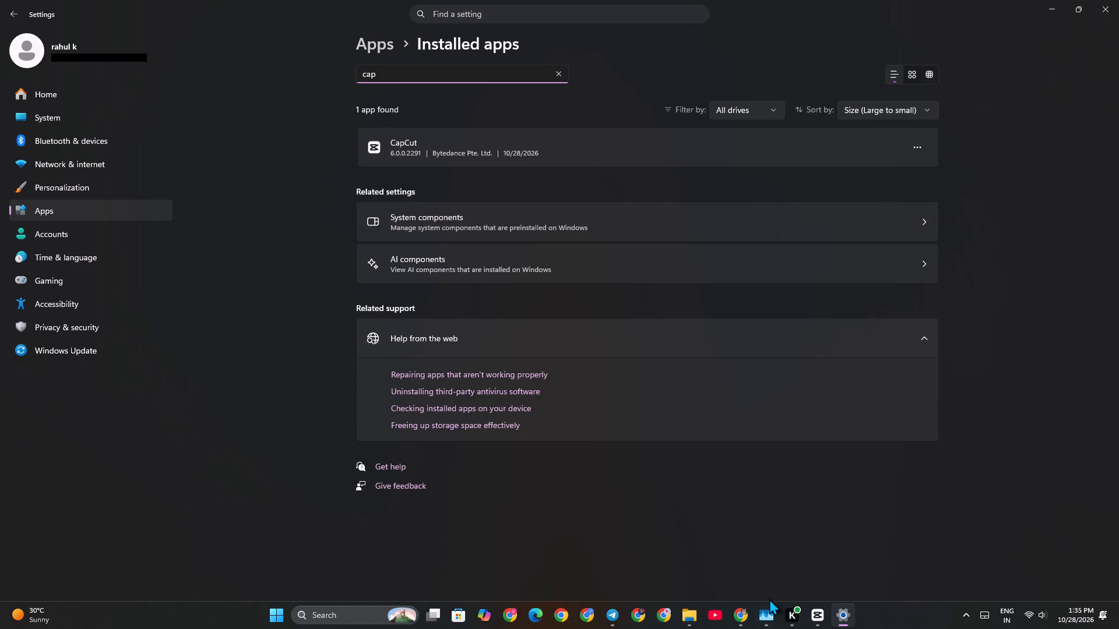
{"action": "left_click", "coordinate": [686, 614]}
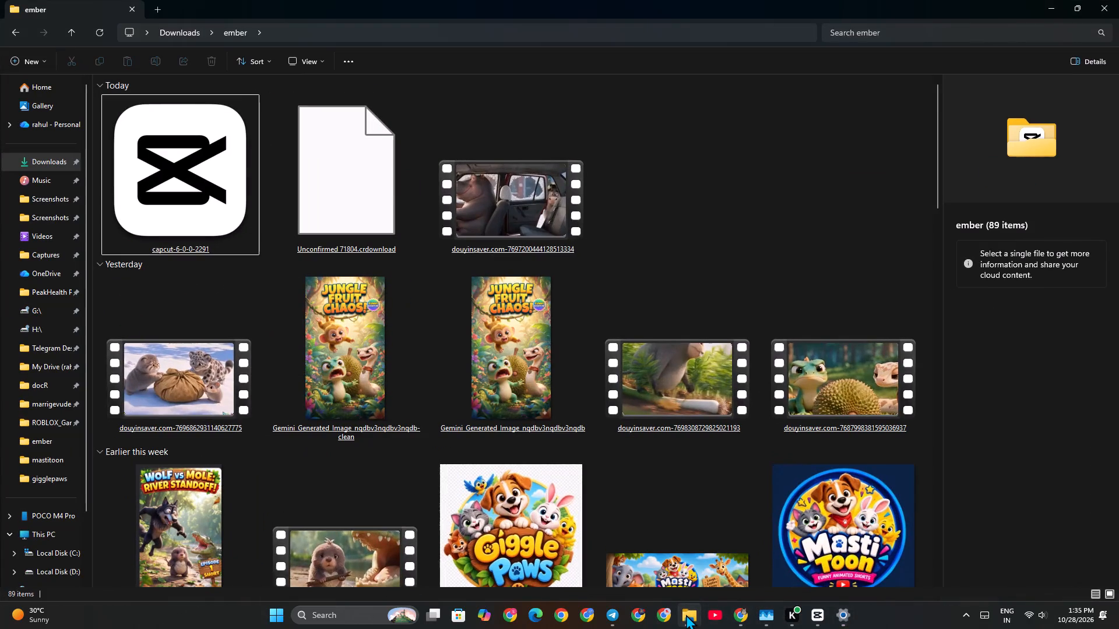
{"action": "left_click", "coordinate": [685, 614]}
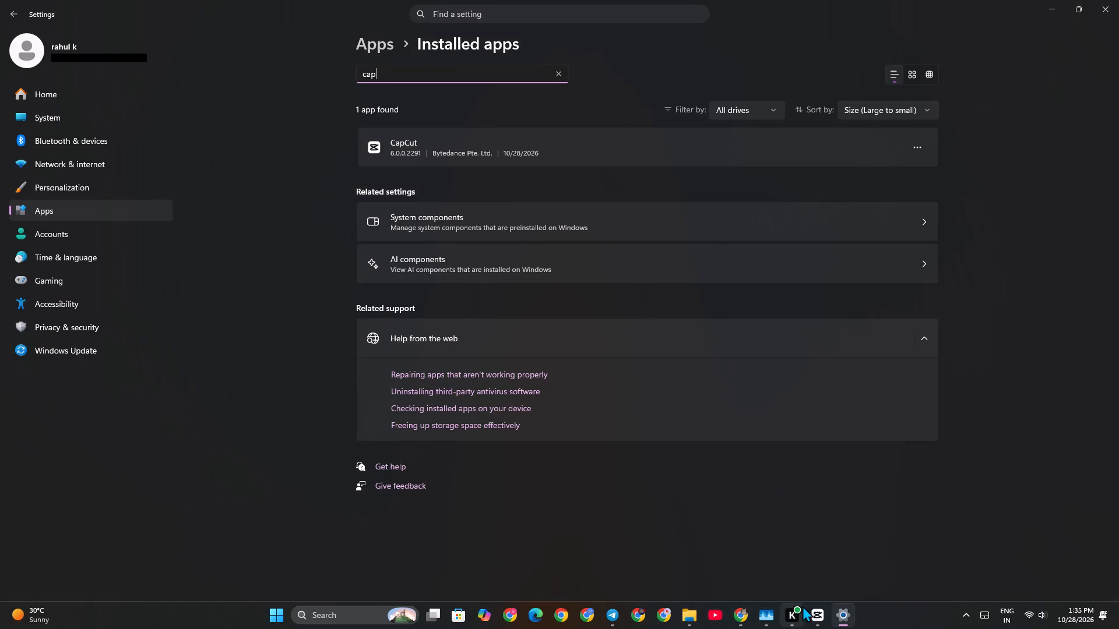
Bring the CapCut installer window forward, launch CapCut from it, and close the environment testing window.
{"action": "left_click", "coordinate": [815, 606]}
{"action": "left_click", "coordinate": [586, 264]}
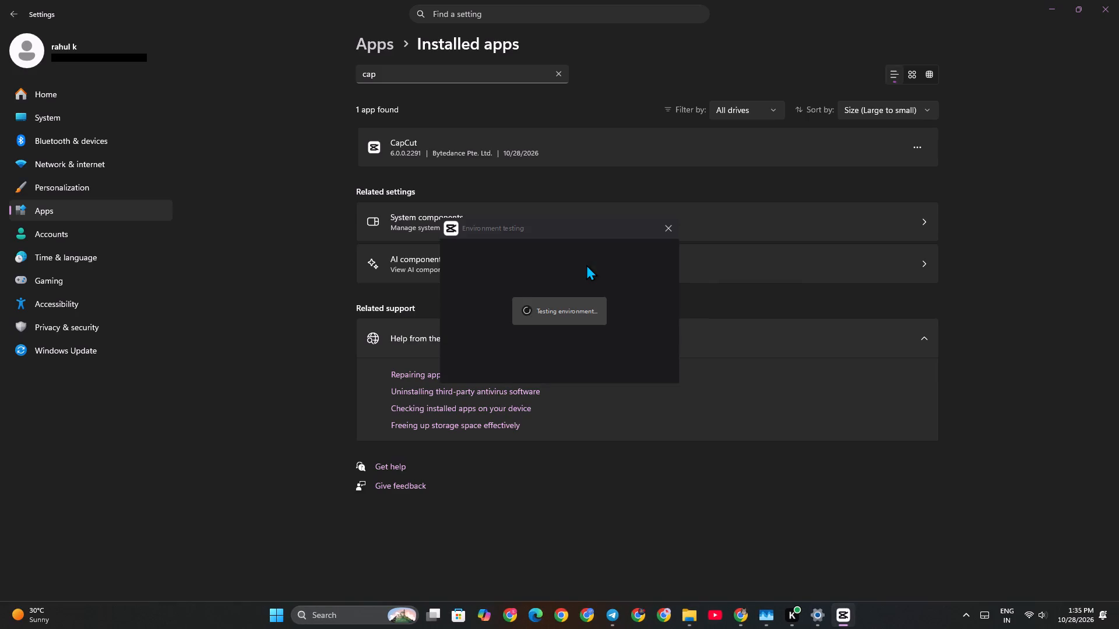
{"action": "left_click", "coordinate": [664, 233]}
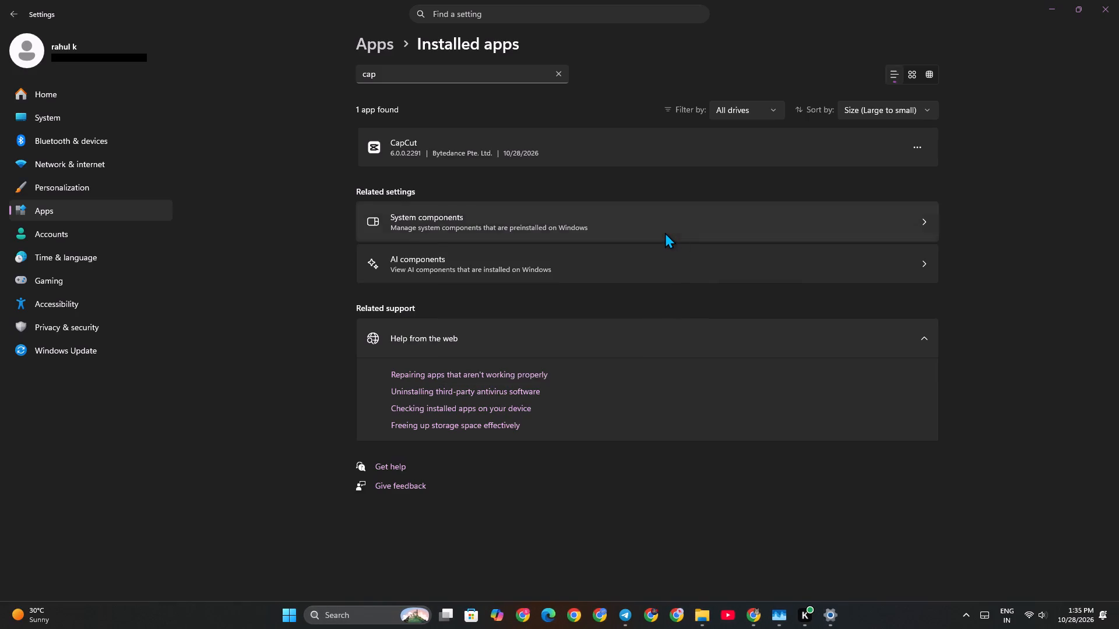
Close the Windows Settings window.
{"action": "left_click_drag", "start_coordinate": [1118, 3], "coordinate": [1118, 10]}
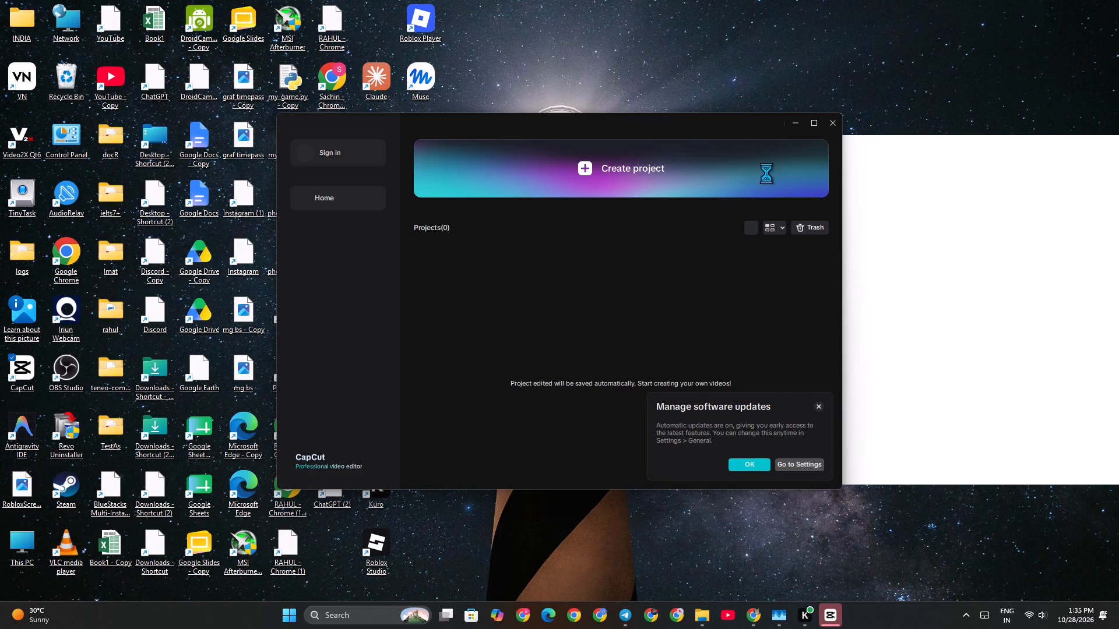
Accept the automatic updates notice on CapCut's home screen.
{"action": "left_click", "coordinate": [749, 466]}
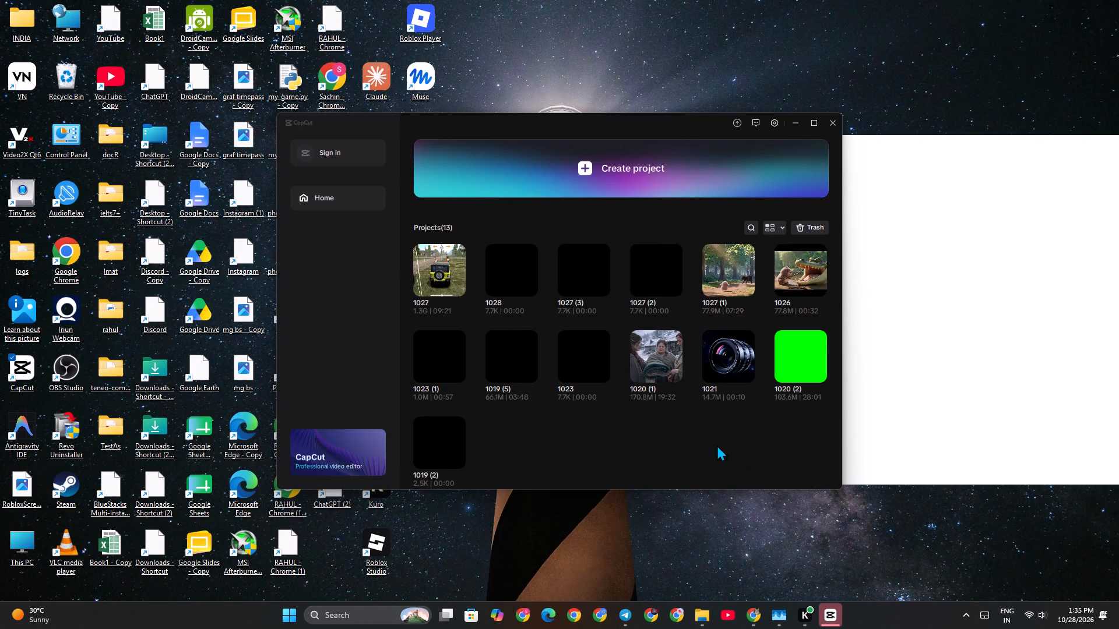
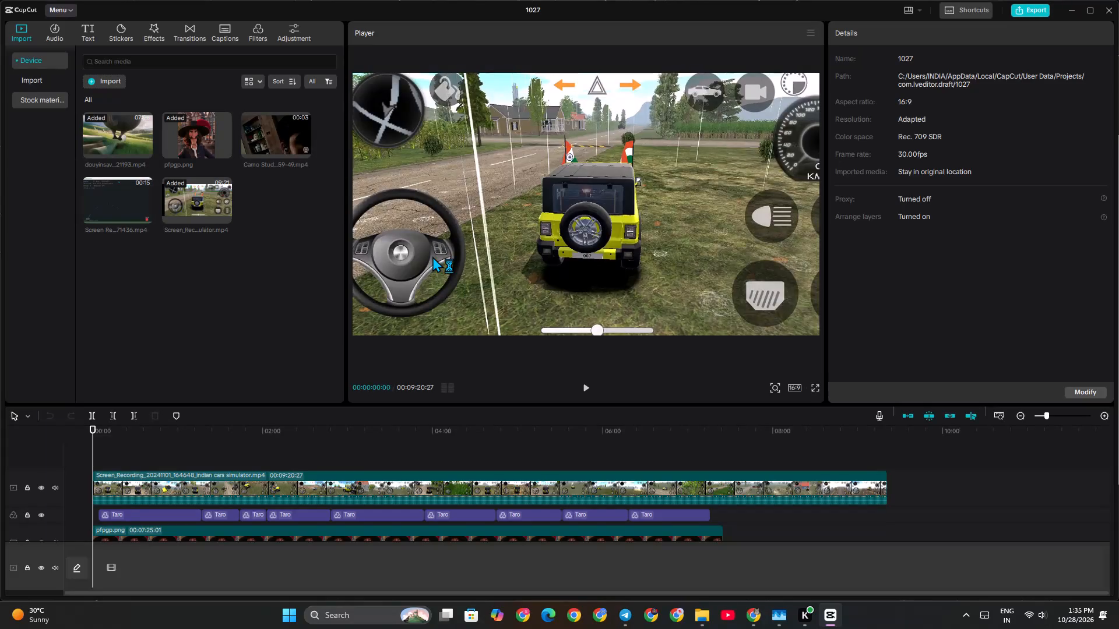
Trim the end of the upper Indian cars simulator screen recording to 00:07:25:01, matching the pfpgp.png and douyinsaver clips.
{"action": "scroll", "coordinate": [676, 482], "scroll_direction": "down", "scroll_amount": 3}
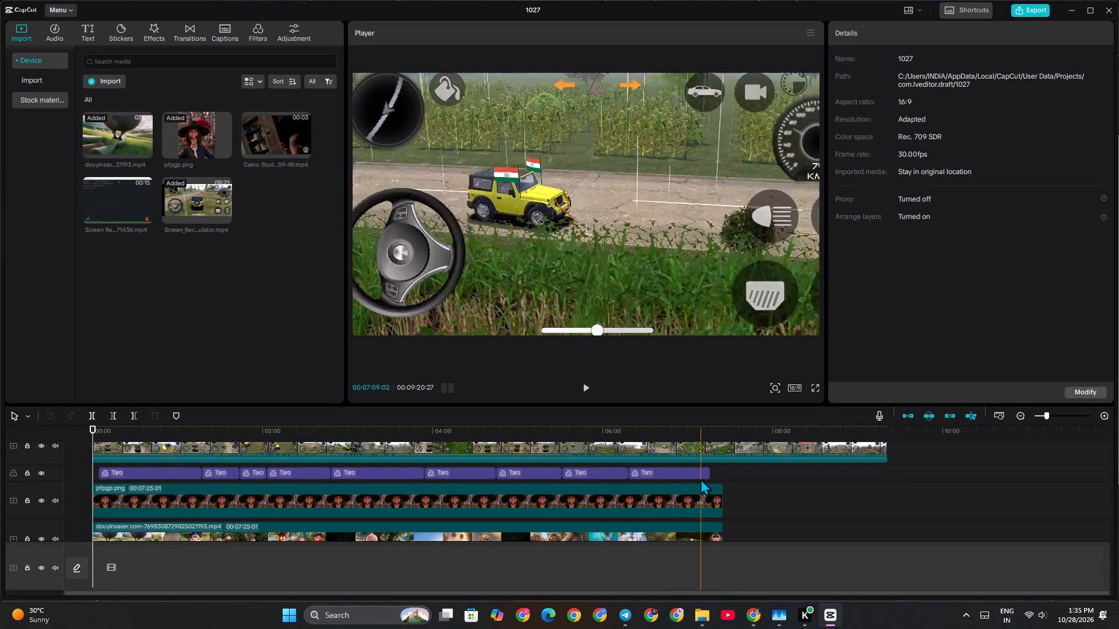
{"action": "left_click", "coordinate": [731, 453]}
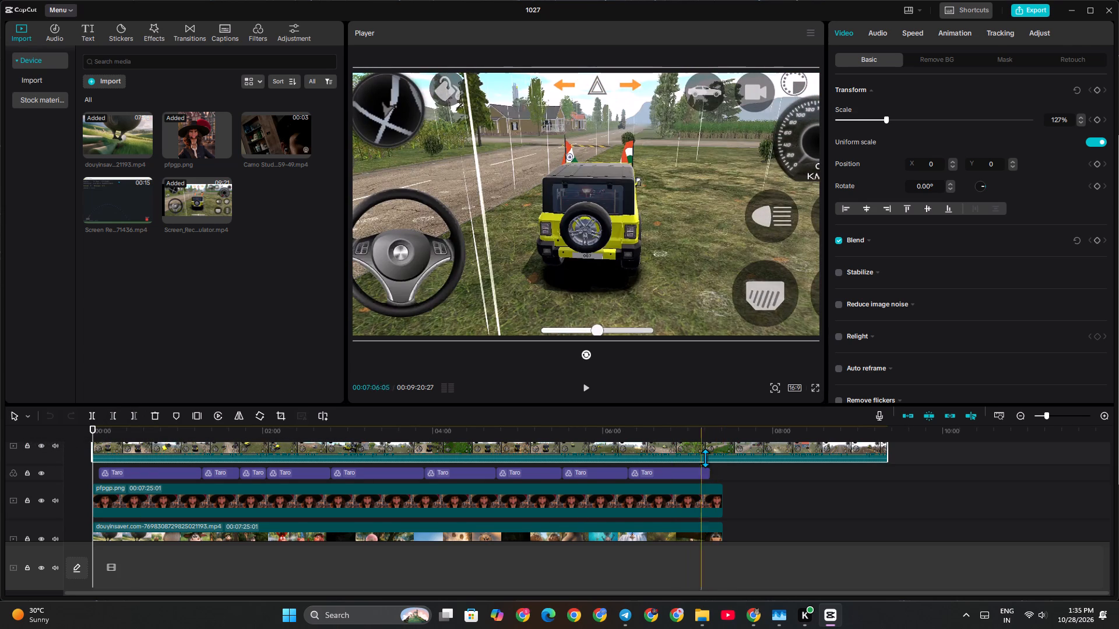
{"action": "key", "text": "w"}
{"action": "scroll", "coordinate": [719, 461], "scroll_direction": "down", "scroll_amount": 3}
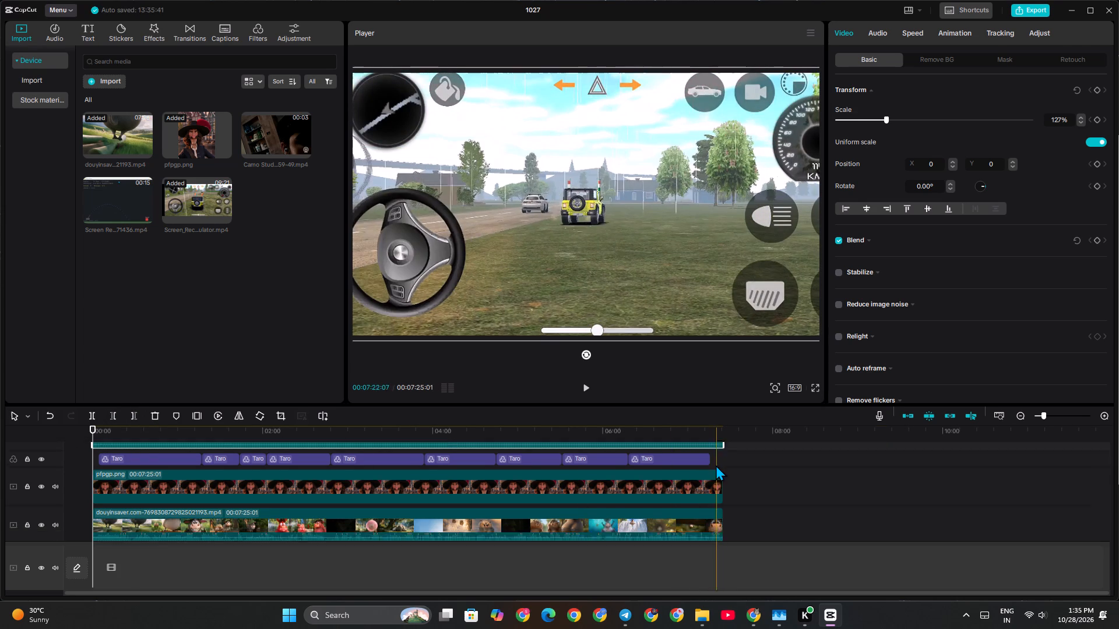
Extend the last Taro filter segment to the end of the clips at 00:07:25:01.
{"action": "scroll", "coordinate": [716, 465], "scroll_direction": "down", "scroll_amount": 4}
{"action": "scroll", "coordinate": [711, 497], "scroll_direction": "up", "scroll_amount": 7}
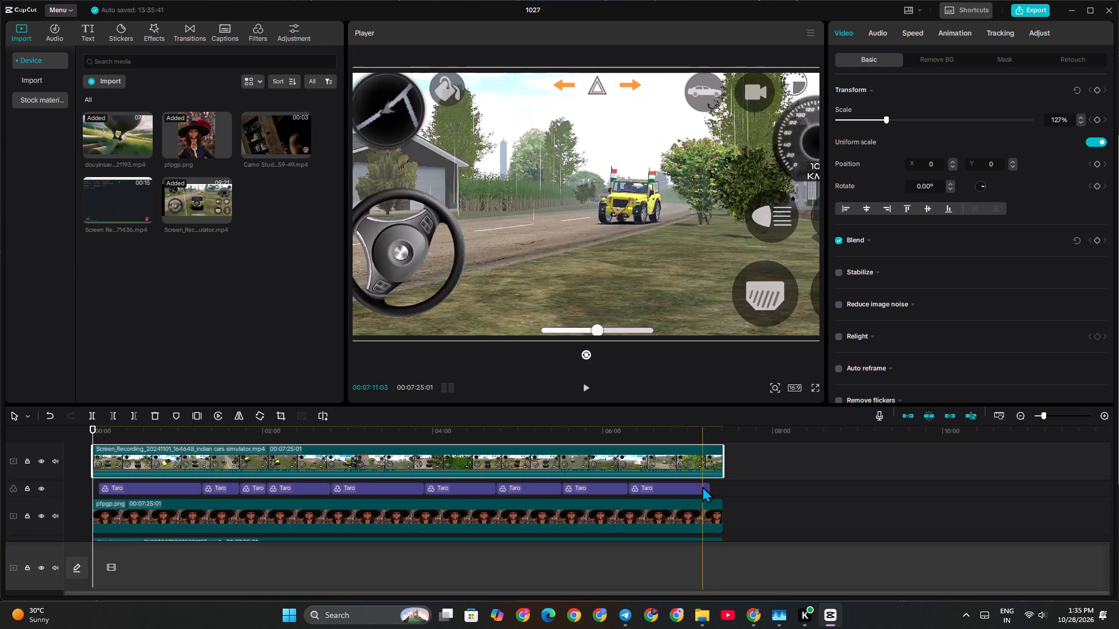
{"action": "left_click", "coordinate": [700, 488]}
{"action": "left_click_drag", "start_coordinate": [711, 489], "coordinate": [714, 489]}
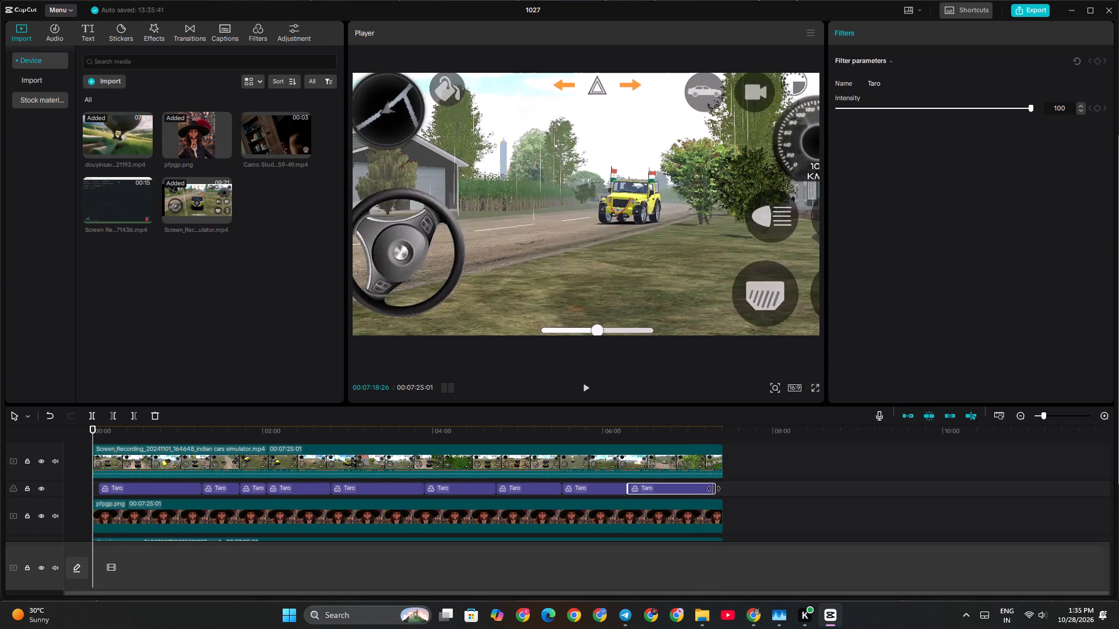
{"action": "left_click_drag", "start_coordinate": [714, 489], "coordinate": [719, 490]}
Set the blend opacity of the upper screen recording clip to 0%.
{"action": "left_click", "coordinate": [689, 469]}
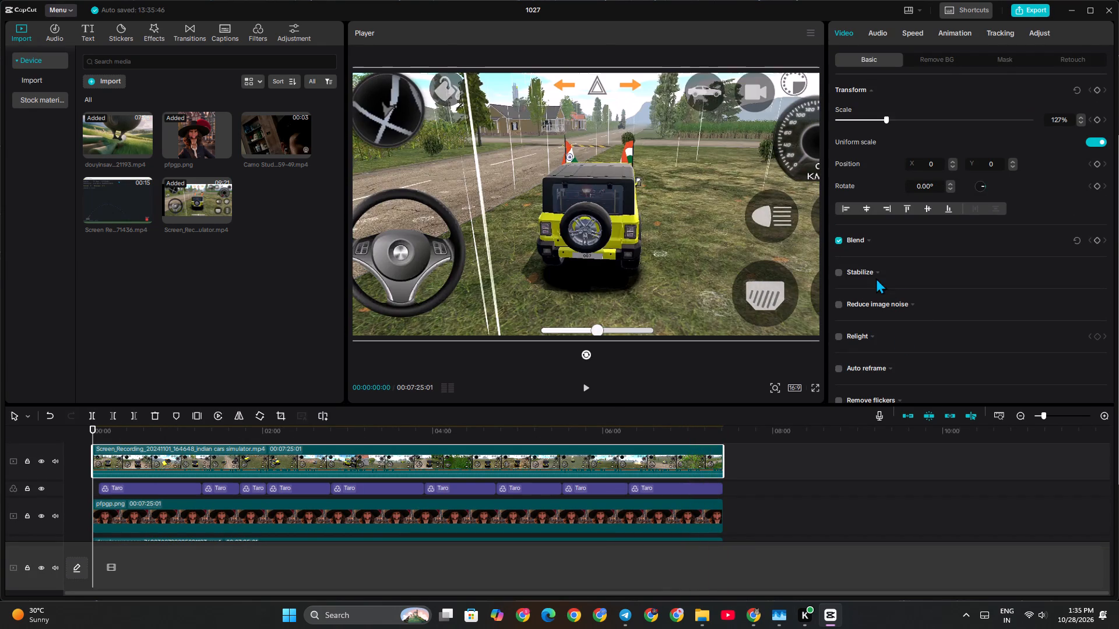
{"action": "left_click", "coordinate": [870, 238]}
{"action": "left_click_drag", "start_coordinate": [917, 295], "coordinate": [824, 294]}
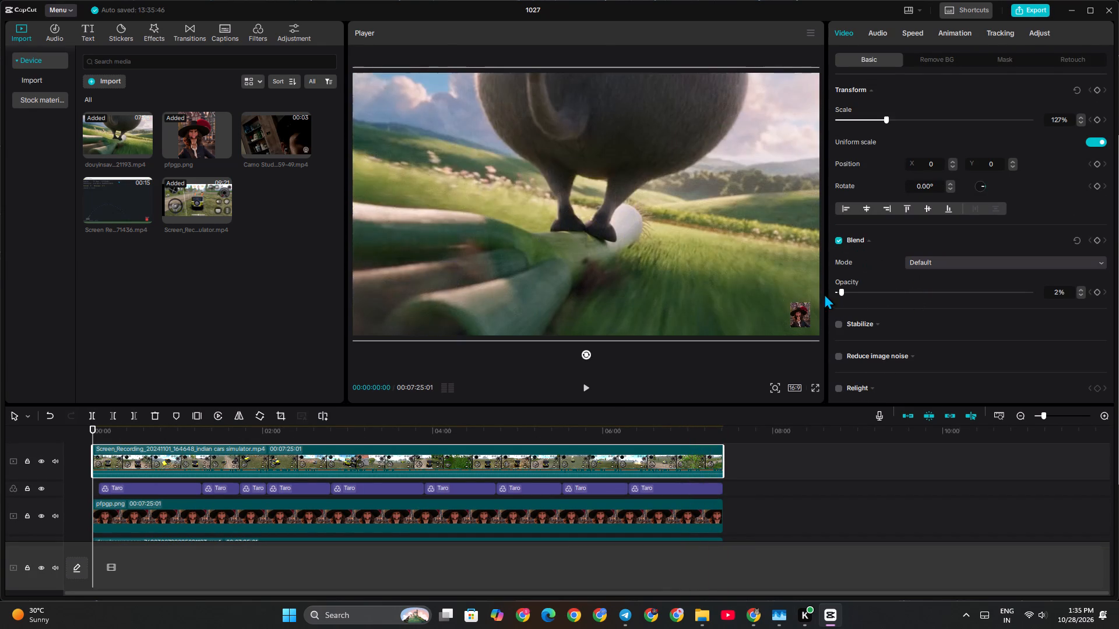
{"action": "left_click_drag", "start_coordinate": [824, 294], "coordinate": [804, 292]}
Enlarge the lower screen recording clip, beneath the douyinsaver video, to a scale of about 146%.
{"action": "scroll", "coordinate": [577, 419], "scroll_direction": "down", "scroll_amount": 6}
{"action": "scroll", "coordinate": [439, 481], "scroll_direction": "down", "scroll_amount": 5}
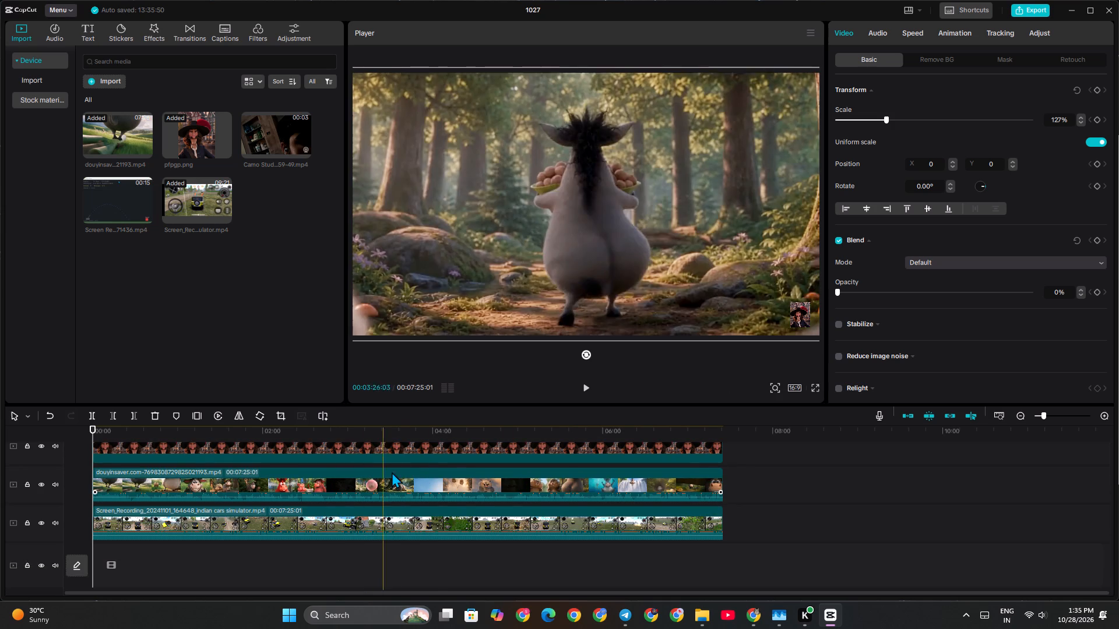
{"action": "left_click", "coordinate": [357, 529]}
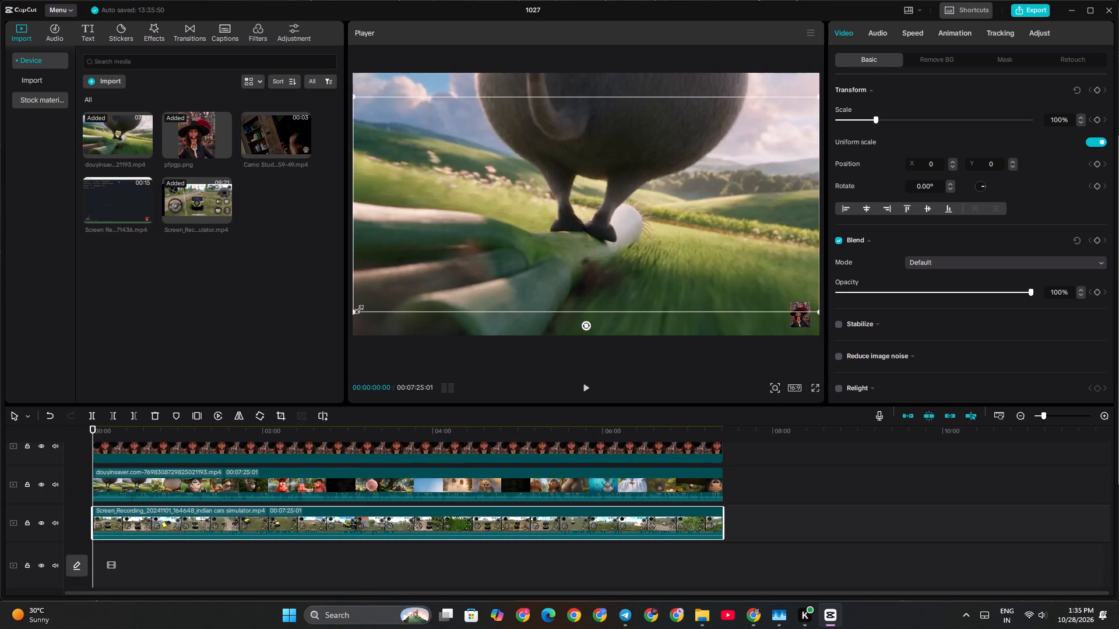
{"action": "left_click_drag", "start_coordinate": [356, 310], "coordinate": [208, 403]}
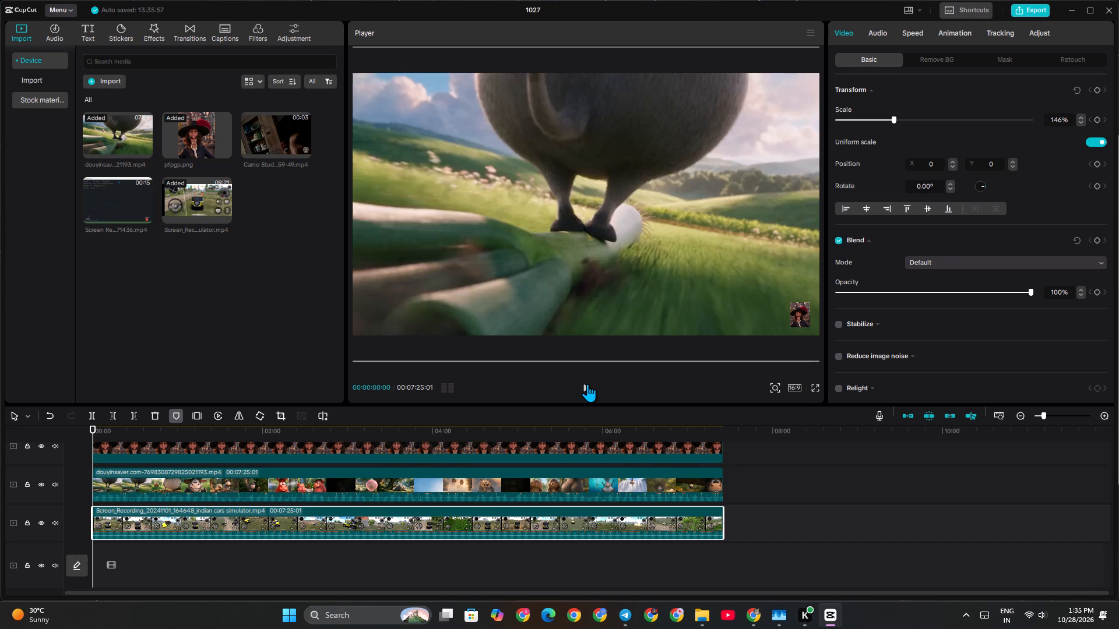
Lower the audio level of the upper screen recording clip all the way down on the timeline.
{"action": "scroll", "coordinate": [484, 513], "scroll_direction": "up", "scroll_amount": 3}
{"action": "scroll", "coordinate": [428, 469], "scroll_direction": "up", "scroll_amount": 3}
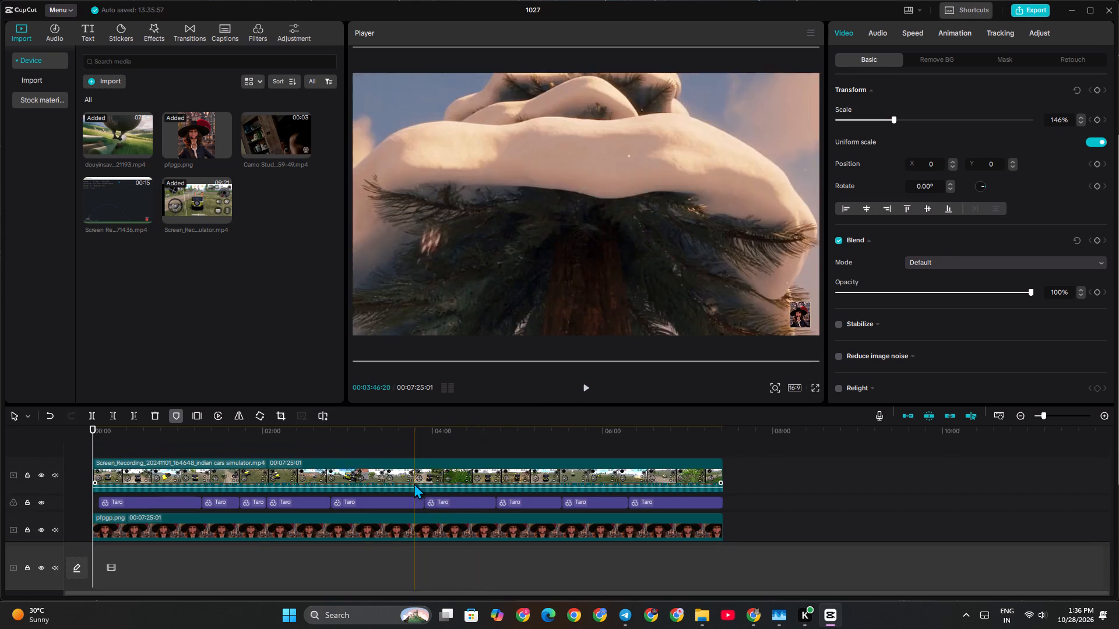
{"action": "left_click_drag", "start_coordinate": [413, 488], "coordinate": [411, 504]}
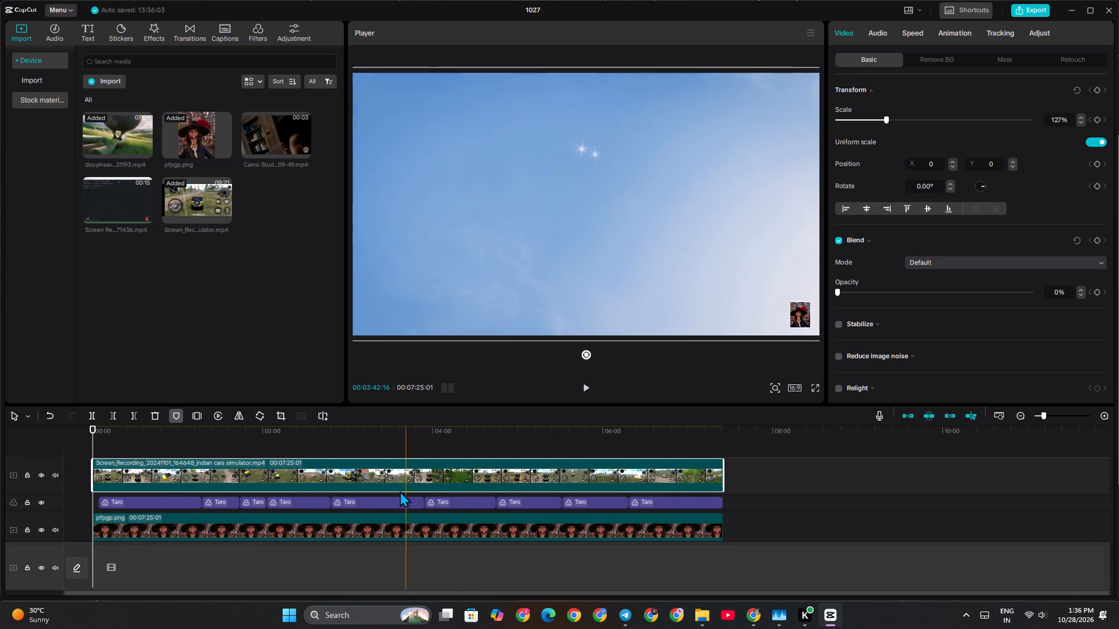
Play a short stretch of the lower screen recording clip and lower its audio level all the way down.
{"action": "scroll", "coordinate": [398, 490], "scroll_direction": "down", "scroll_amount": 3}
{"action": "scroll", "coordinate": [333, 508], "scroll_direction": "down", "scroll_amount": 4}
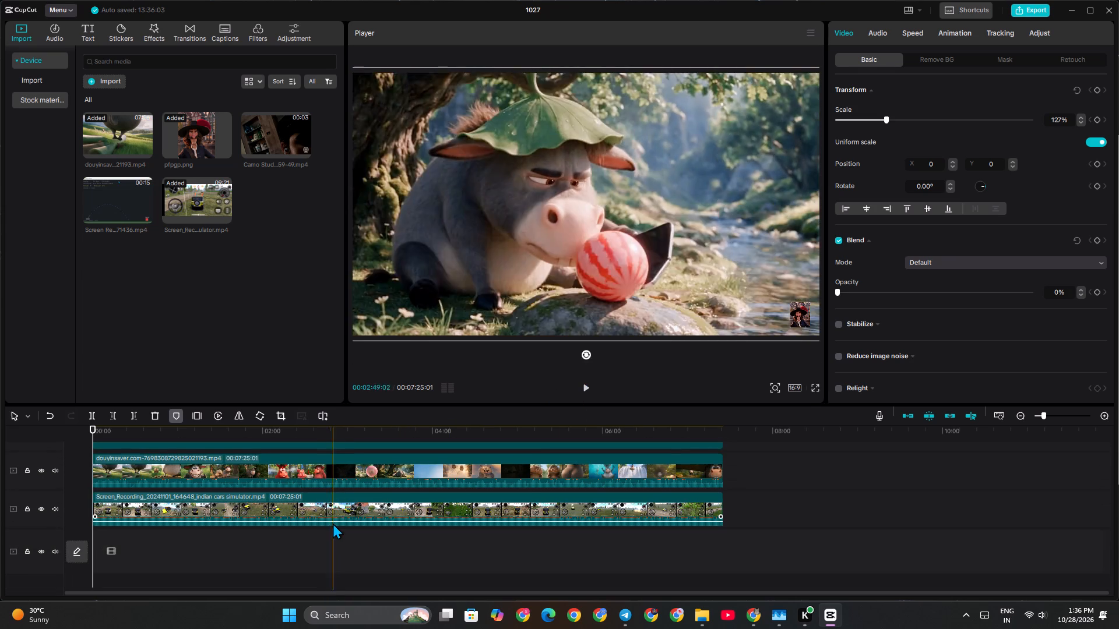
{"action": "key", "text": "space"}
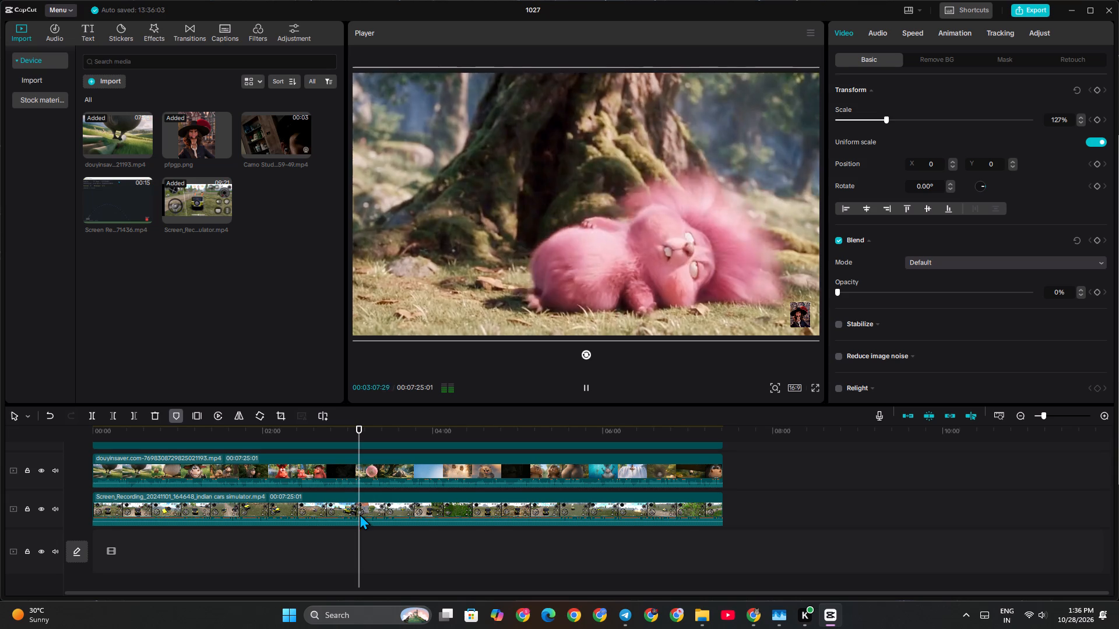
{"action": "key", "text": "space"}
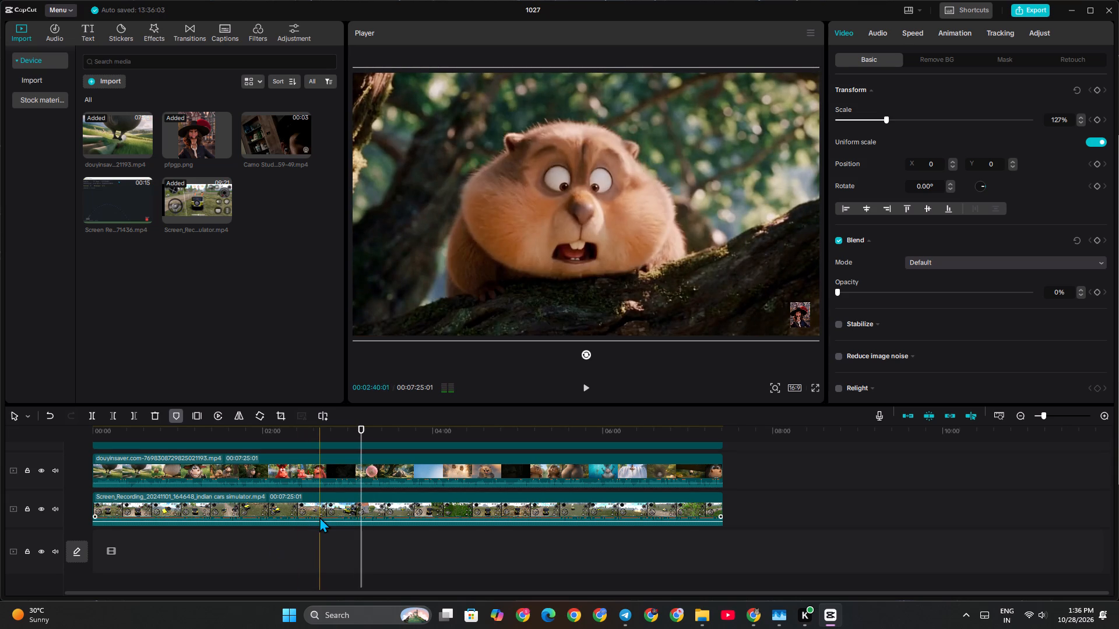
{"action": "left_click_drag", "start_coordinate": [318, 521], "coordinate": [319, 524]}
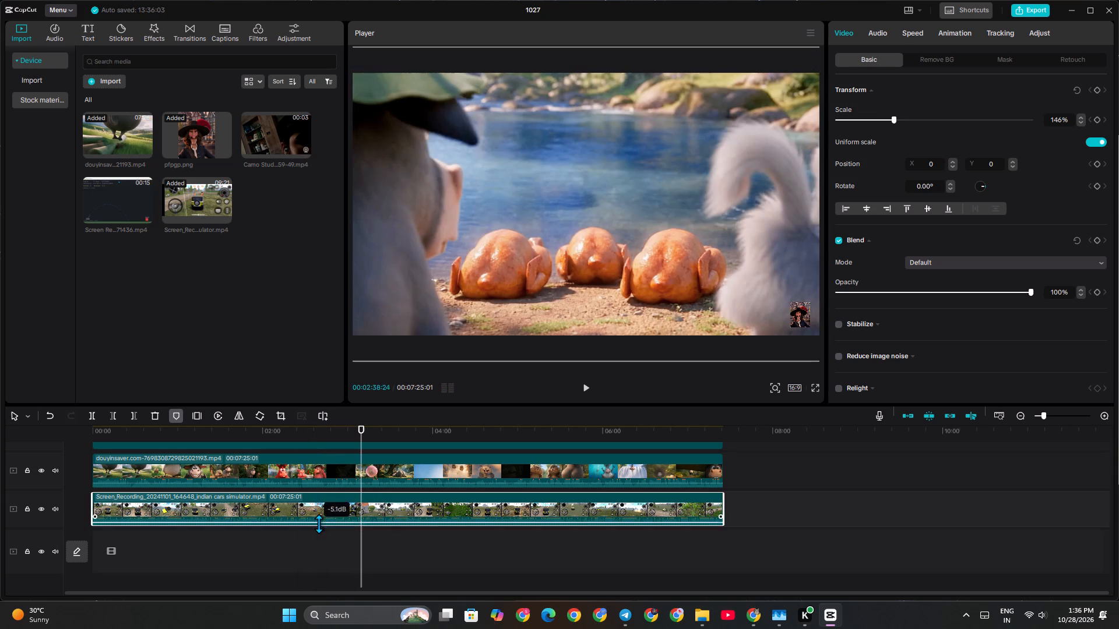
{"action": "left_click_drag", "start_coordinate": [319, 524], "coordinate": [316, 545]}
Play back the edit, return the playhead to the start of the timeline, and play it from there.
{"action": "key", "text": "space"}
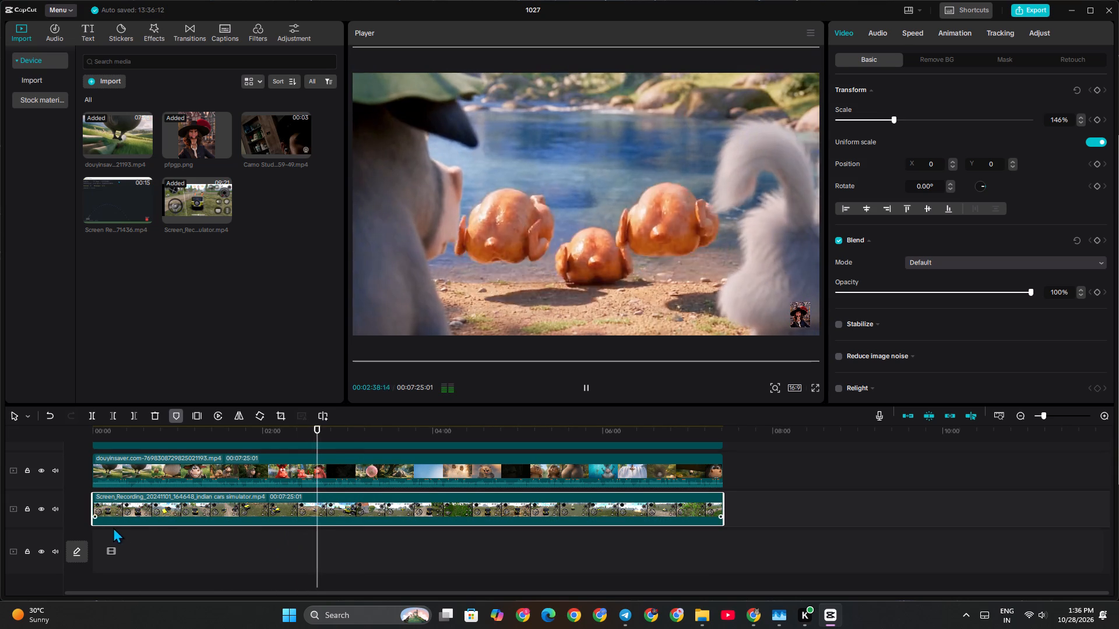
{"action": "left_click", "coordinate": [97, 533]}
{"action": "left_click_drag", "start_coordinate": [94, 533], "coordinate": [78, 533]}
{"action": "key", "text": "space"}
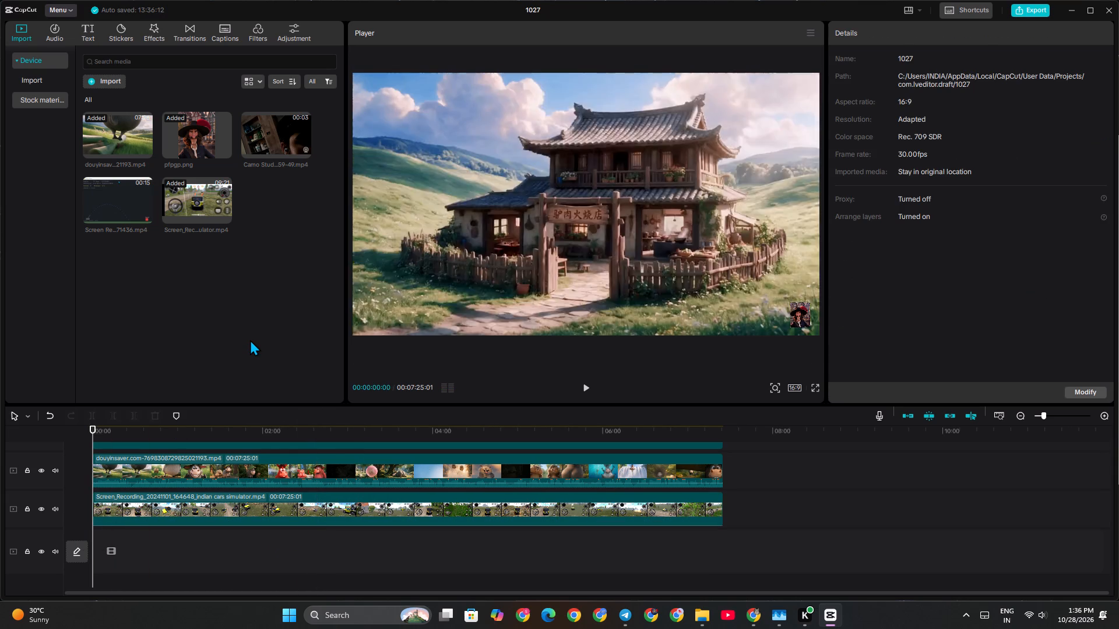
{"action": "left_click", "coordinate": [583, 392]}
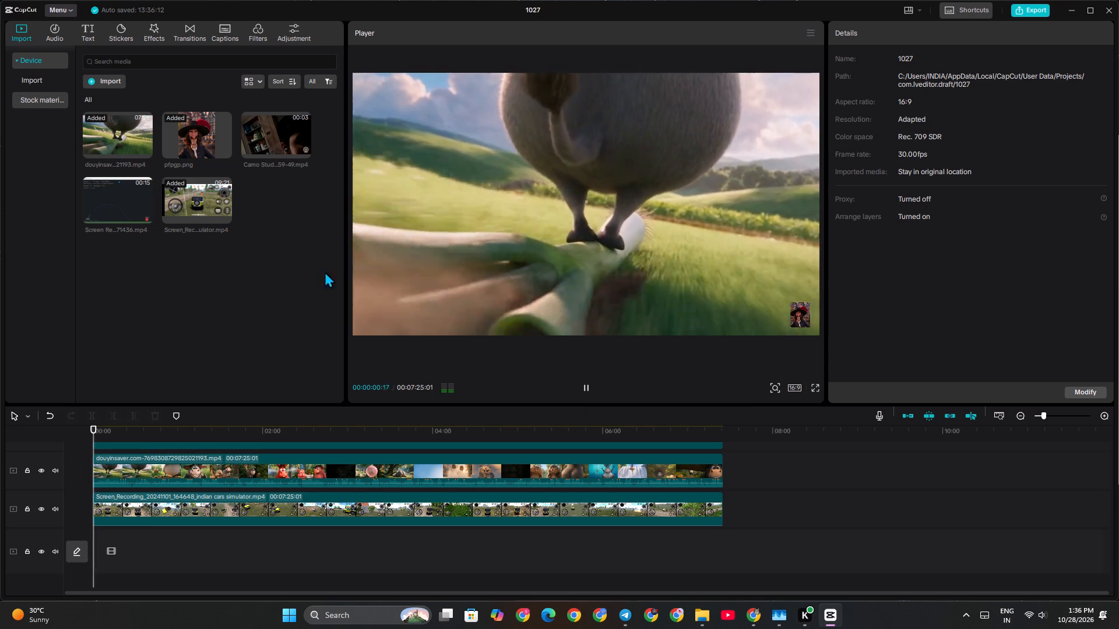
{"action": "left_click", "coordinate": [118, 84]}
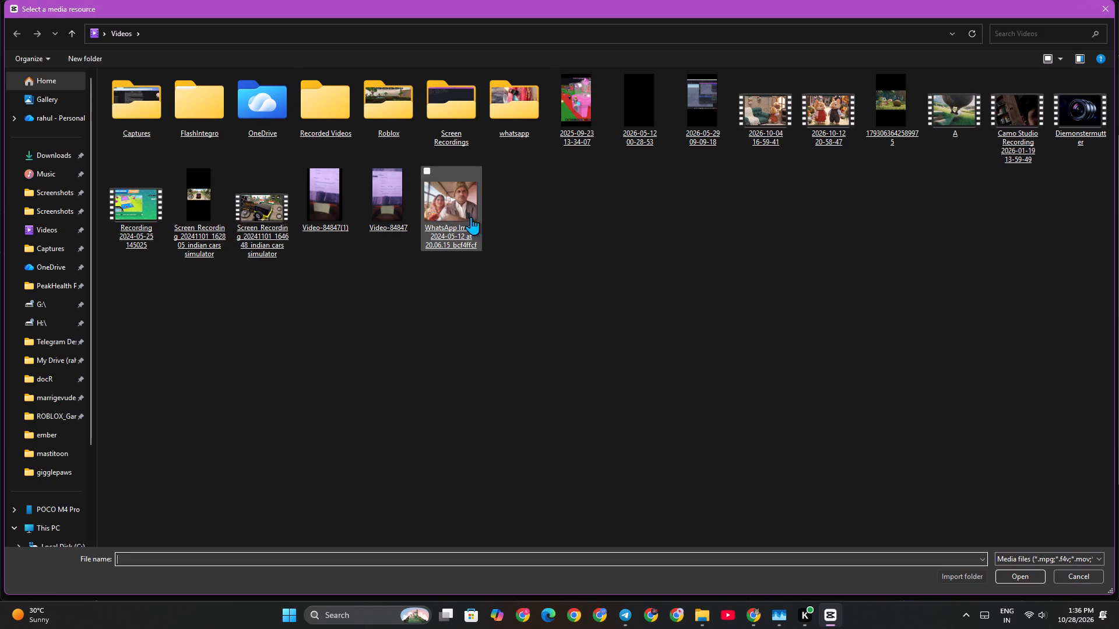
{"action": "left_click", "coordinate": [71, 161]}
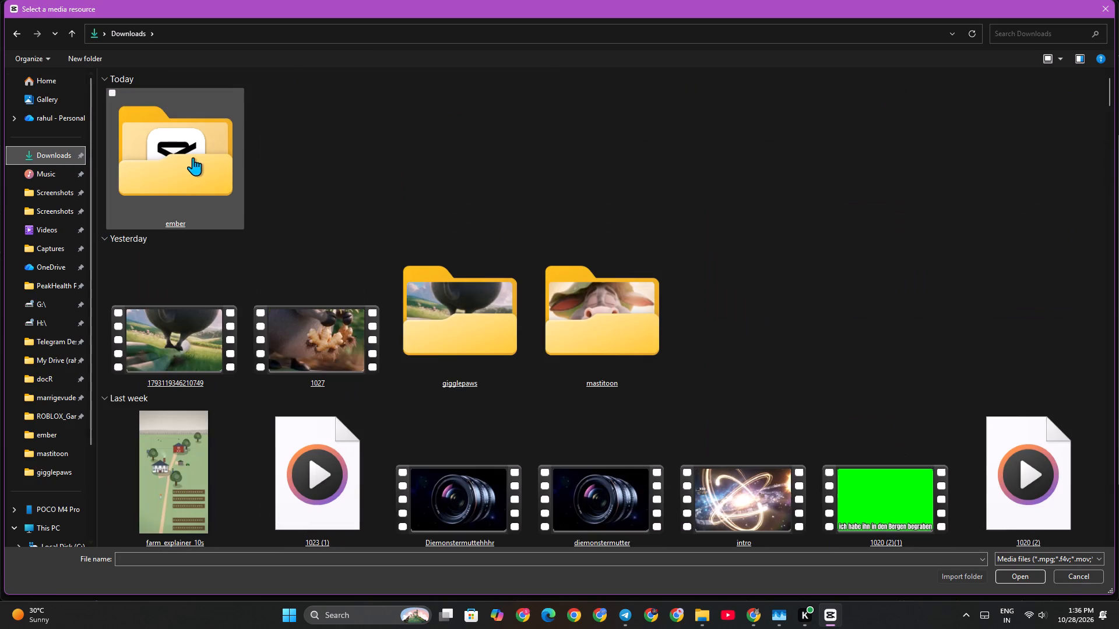
{"action": "left_click", "coordinate": [456, 347]}
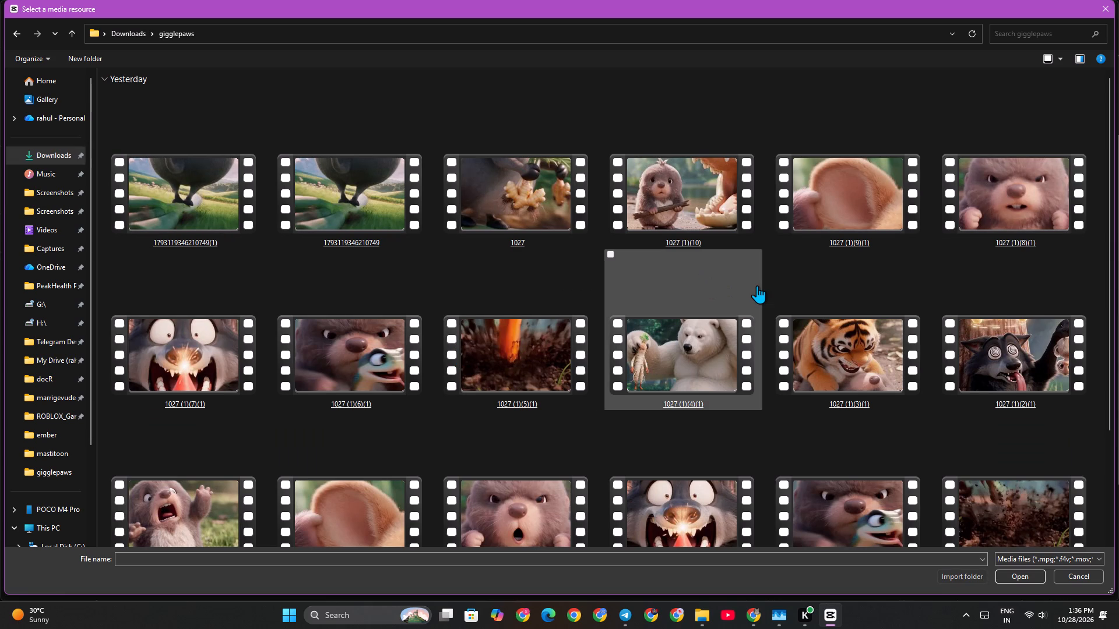
{"action": "scroll", "coordinate": [757, 285], "scroll_direction": "down", "scroll_amount": 5}
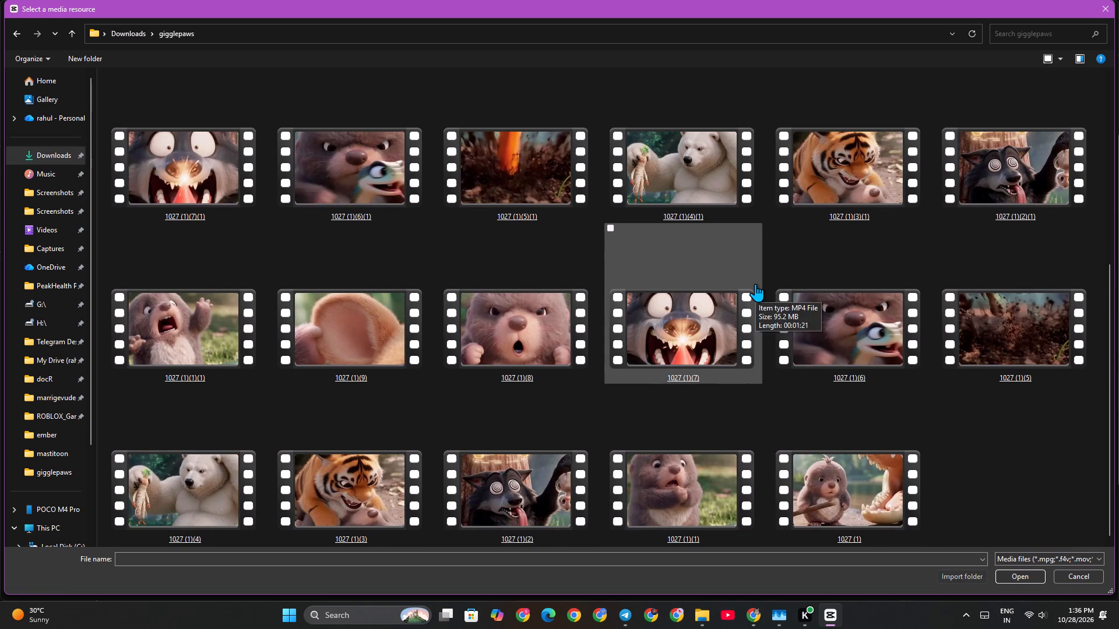
{"action": "left_click", "coordinate": [755, 284]}
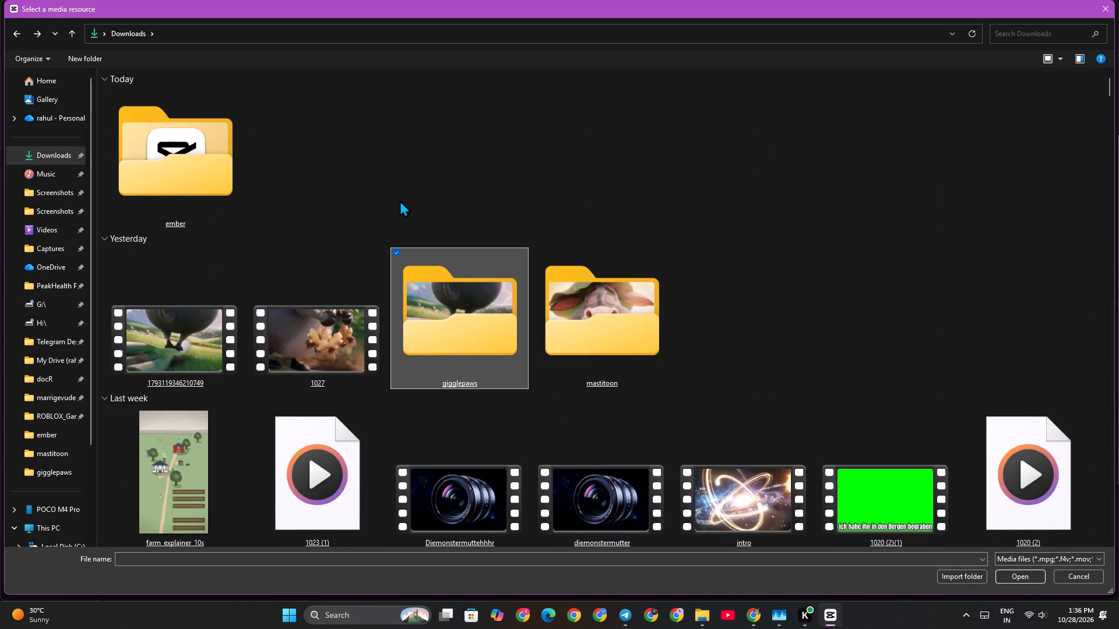
{"action": "left_click", "coordinate": [627, 321]}
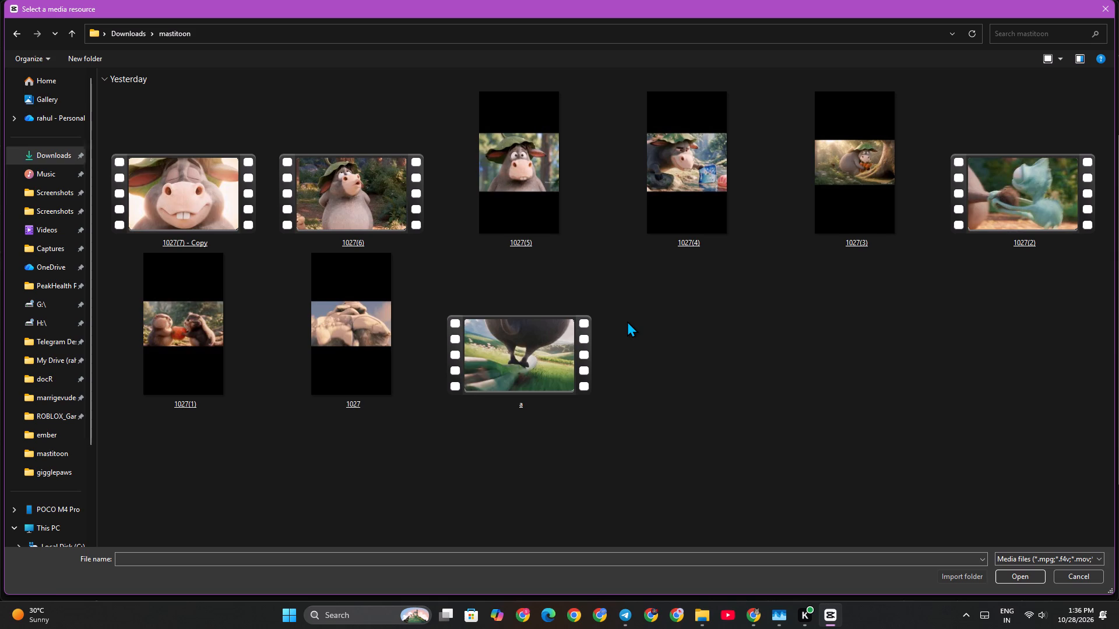
{"action": "left_click", "coordinate": [627, 320]}
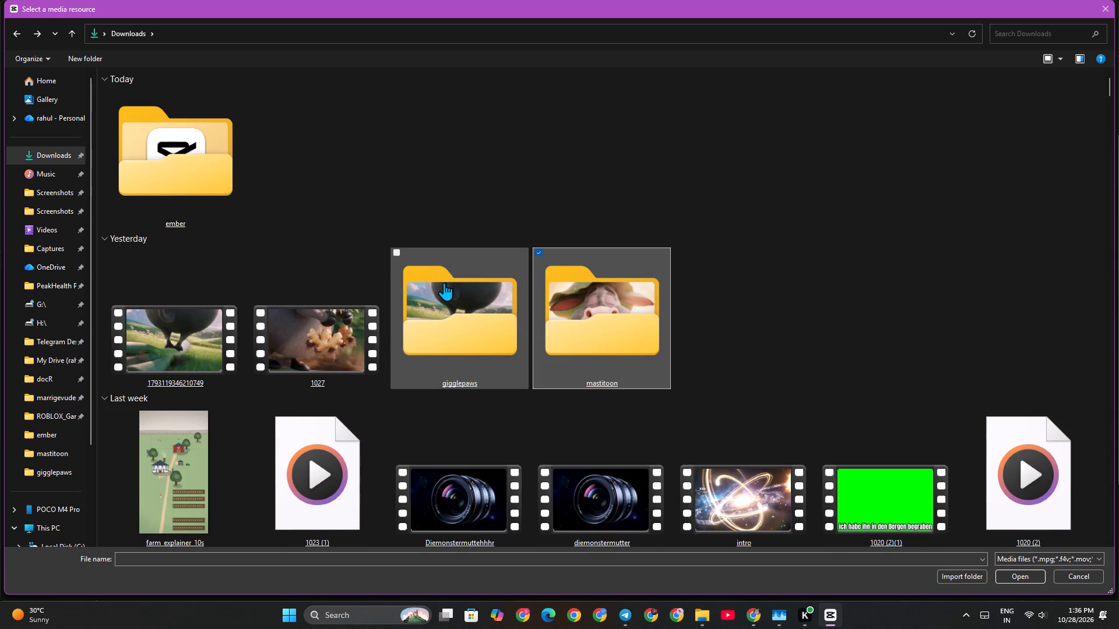
{"action": "scroll", "coordinate": [485, 281], "scroll_direction": "down", "scroll_amount": 2}
{"action": "scroll", "coordinate": [485, 282], "scroll_direction": "up", "scroll_amount": 4}
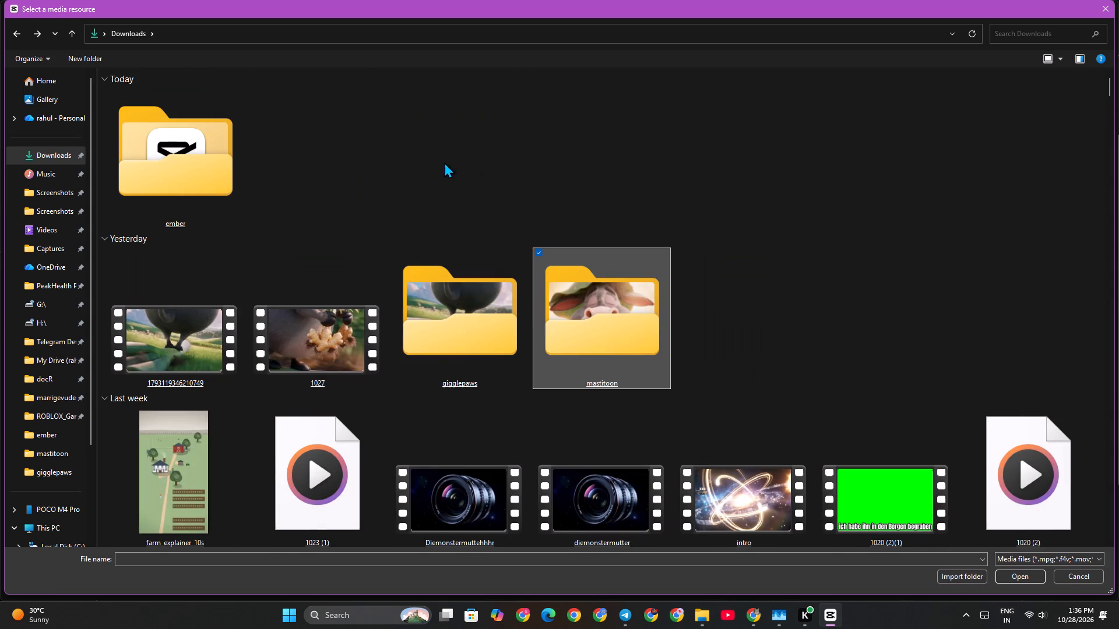
{"action": "left_click", "coordinate": [195, 169]}
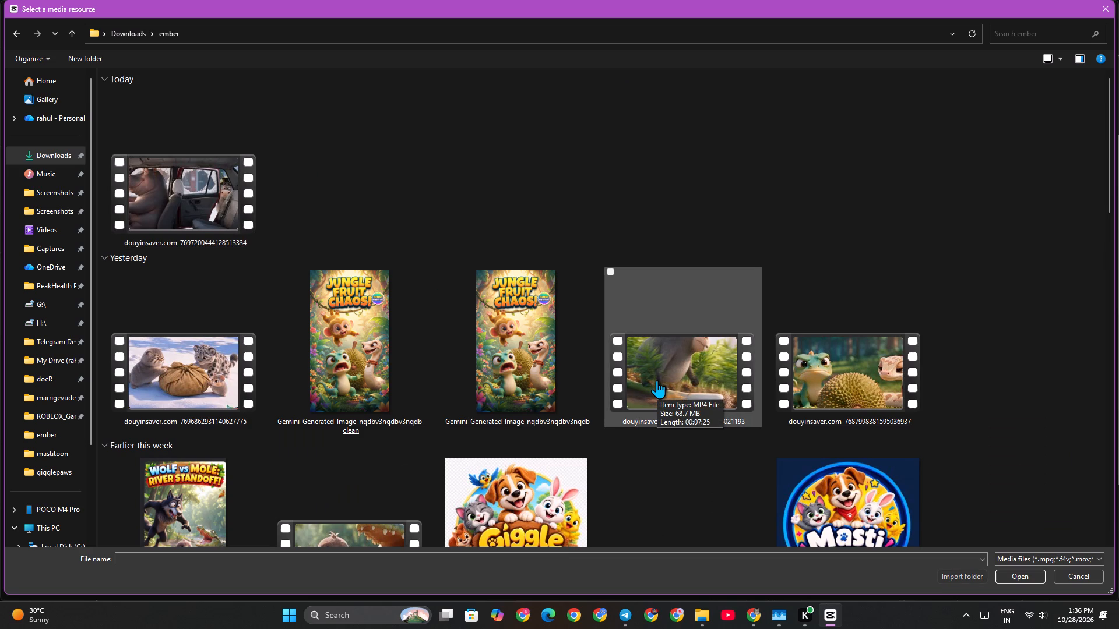
{"action": "left_click", "coordinate": [189, 217]}
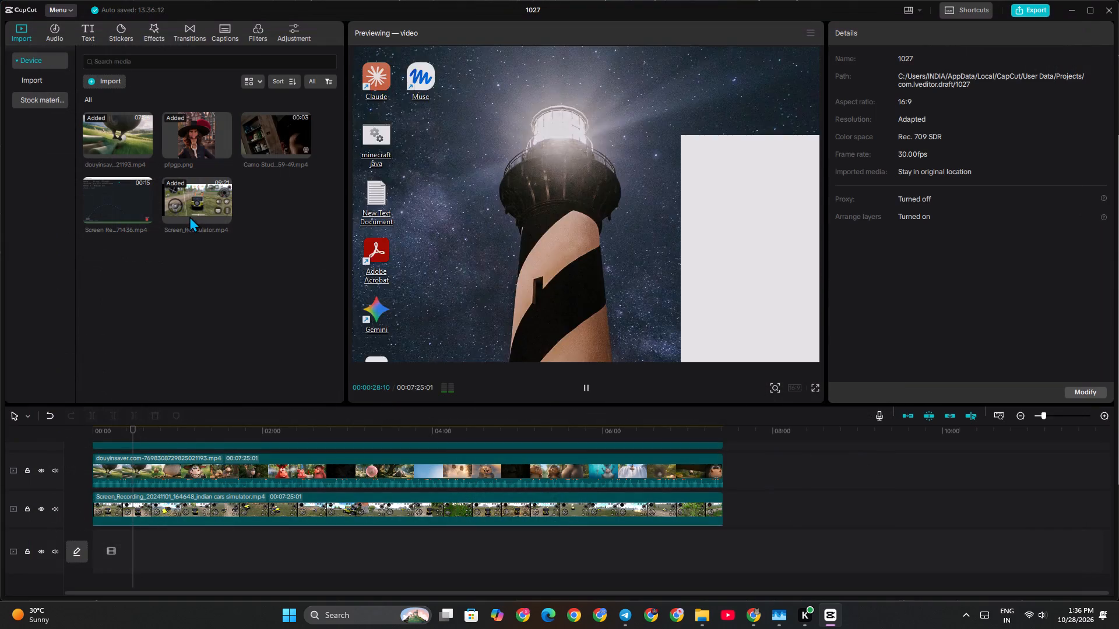
Add the newly imported douyinsaver video to the timeline directly after the existing douyinsaver clip.
{"action": "left_click_drag", "start_coordinate": [275, 203], "coordinate": [720, 468]}
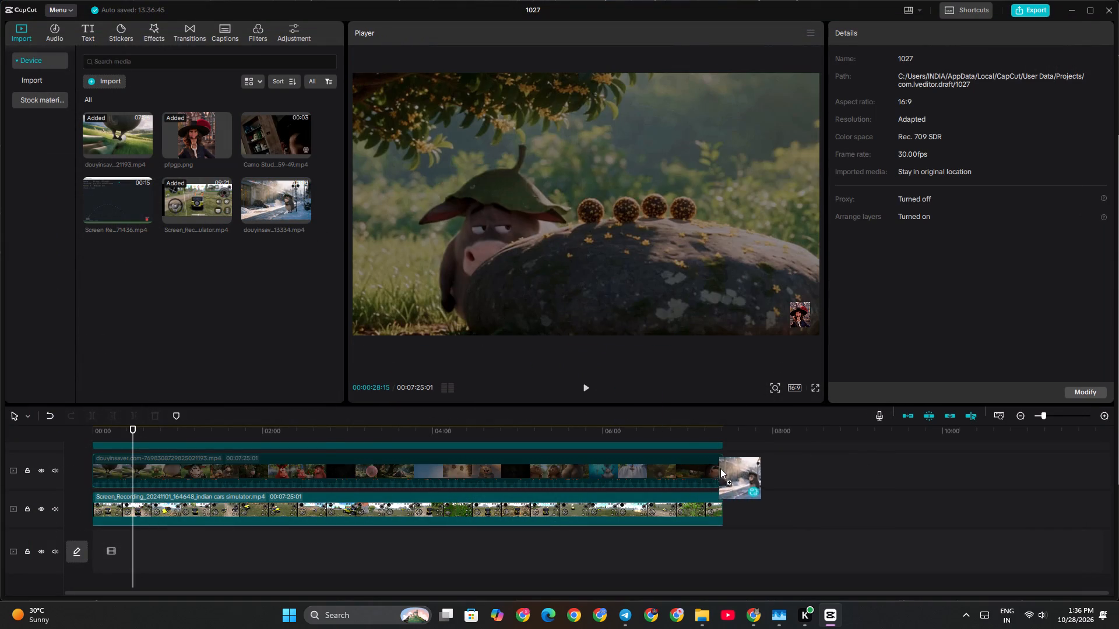
{"action": "left_click_drag", "start_coordinate": [720, 468], "coordinate": [722, 467]}
Extend the upper screen recording clip to the end of the added douyinsaver video at 00:08:30:17.
{"action": "scroll", "coordinate": [805, 526], "scroll_direction": "up", "scroll_amount": 4}
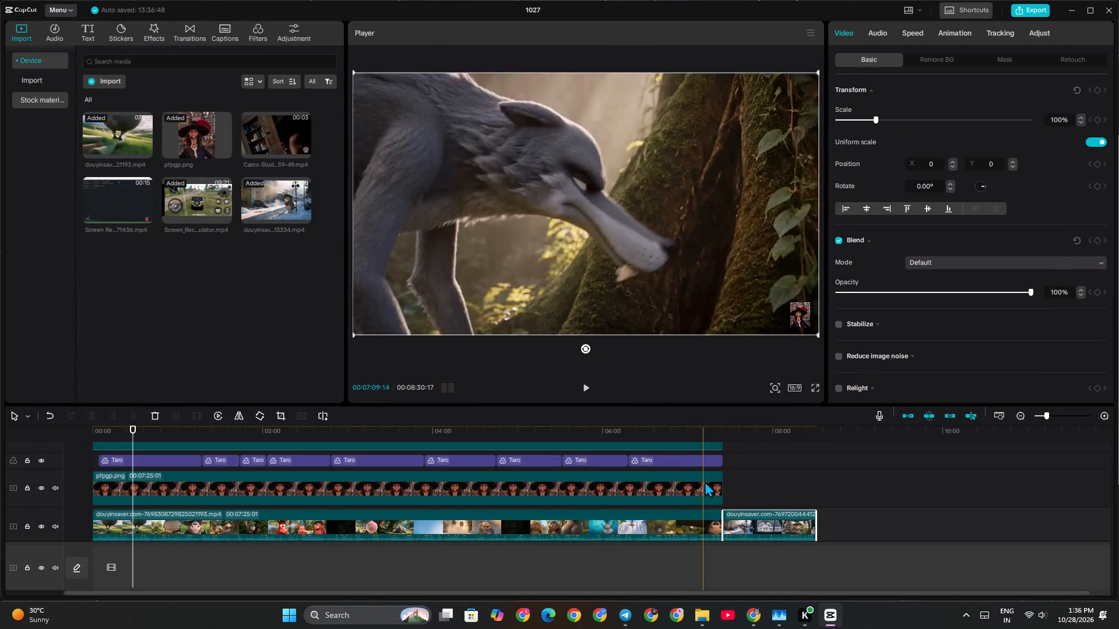
{"action": "scroll", "coordinate": [707, 484], "scroll_direction": "up", "scroll_amount": 4}
{"action": "left_click", "coordinate": [708, 487]}
{"action": "left_click_drag", "start_coordinate": [723, 487], "coordinate": [794, 489]}
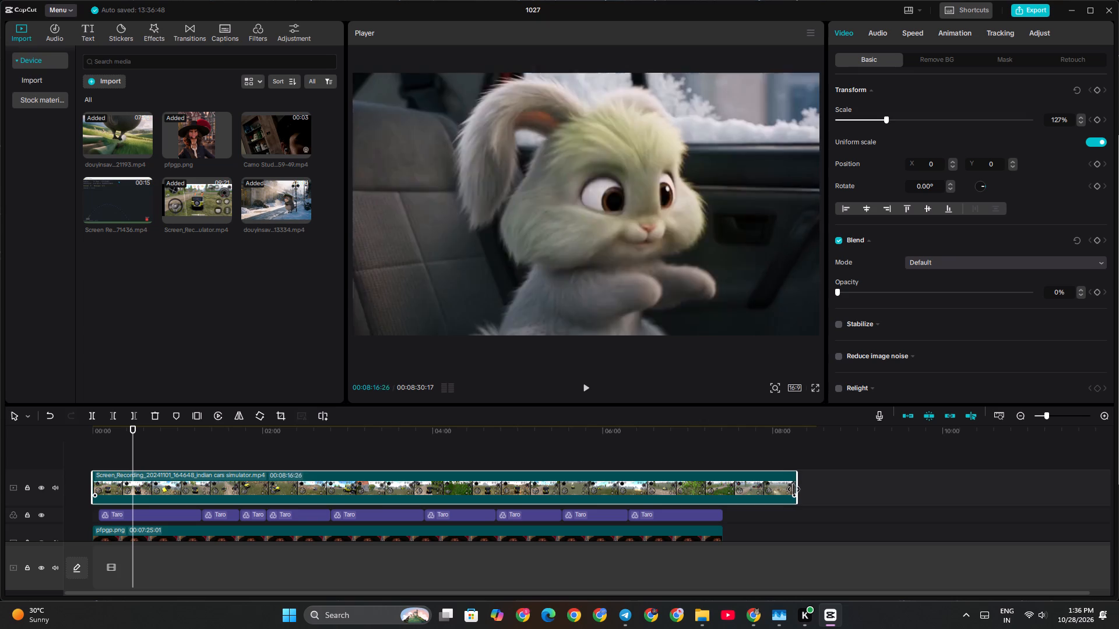
{"action": "left_click_drag", "start_coordinate": [794, 489], "coordinate": [812, 487]}
Extend the last Taro filter segment to the end of the added douyinsaver video.
{"action": "scroll", "coordinate": [793, 496], "scroll_direction": "down", "scroll_amount": 4}
{"action": "left_click", "coordinate": [718, 463]}
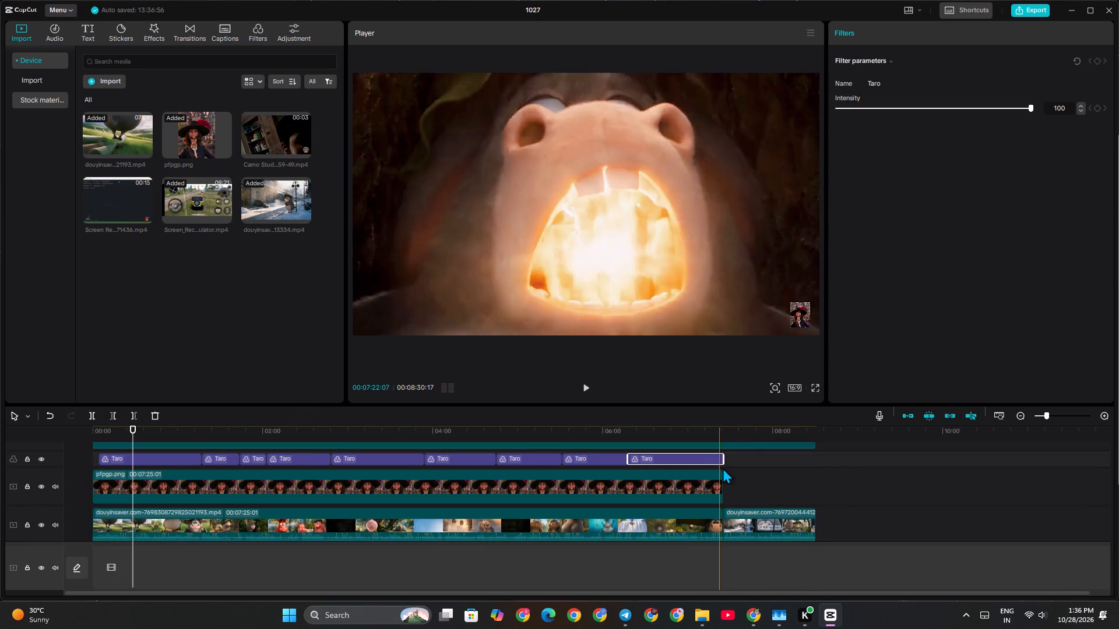
{"action": "left_click_drag", "start_coordinate": [723, 454], "coordinate": [773, 454]}
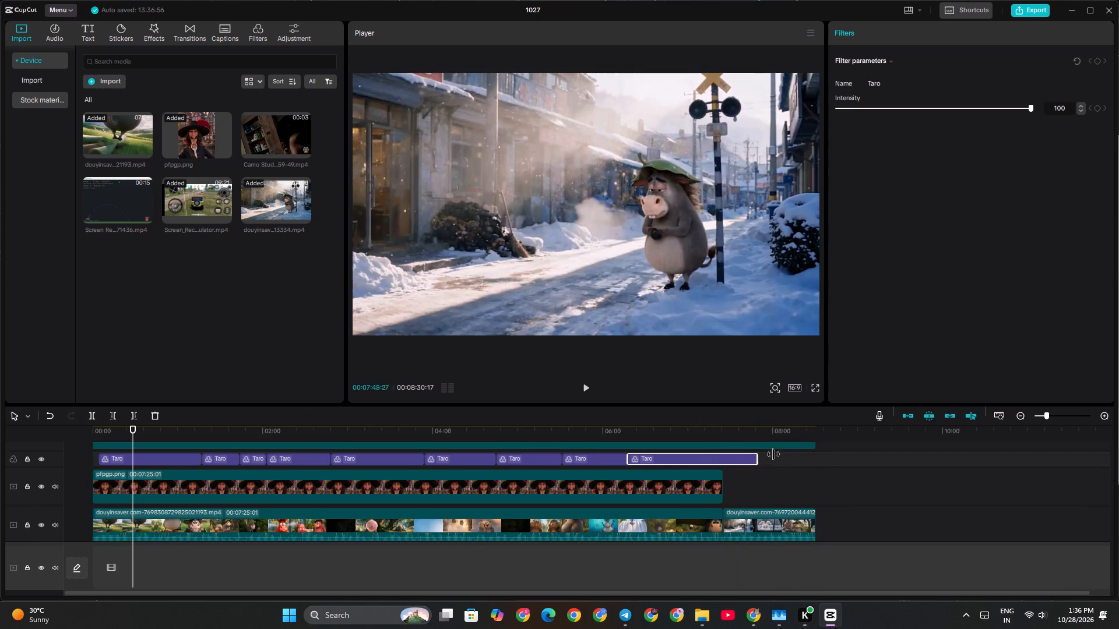
{"action": "left_click_drag", "start_coordinate": [773, 454], "coordinate": [813, 456]}
Extend the pfpgp.png logo clip to the end of the added douyinsaver video at 00:08:30:17.
{"action": "left_click", "coordinate": [709, 480]}
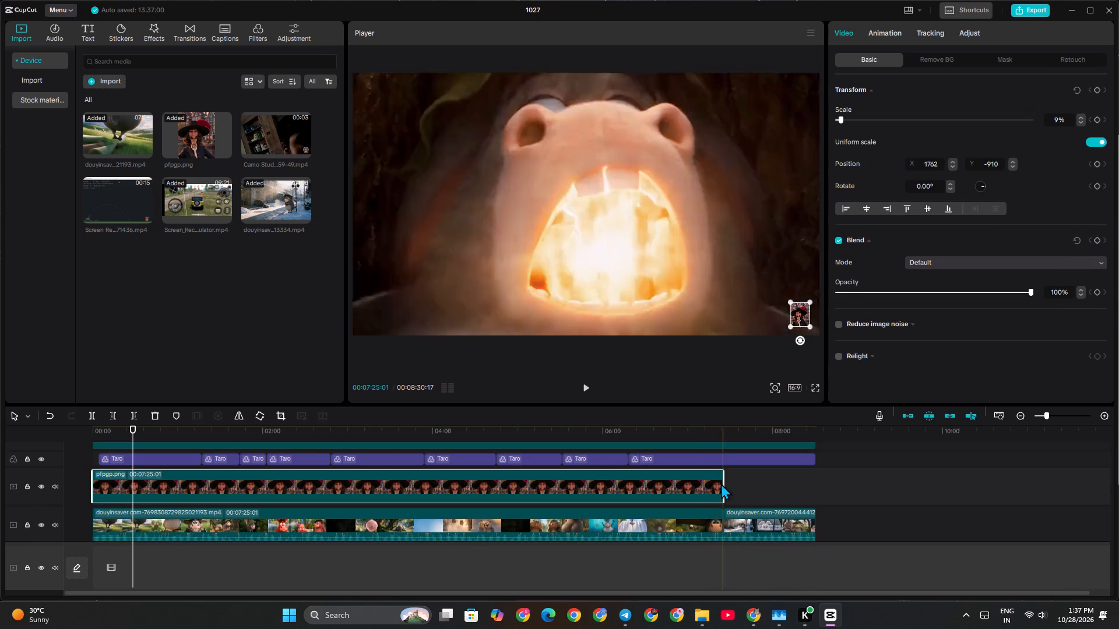
{"action": "left_click_drag", "start_coordinate": [722, 483], "coordinate": [814, 481]}
Extend the lower Screen_Recording clip beneath the douyinsaver videos to the same end at 00:08:30:17.
{"action": "scroll", "coordinate": [684, 467], "scroll_direction": "down", "scroll_amount": 5}
{"action": "left_click", "coordinate": [690, 493]}
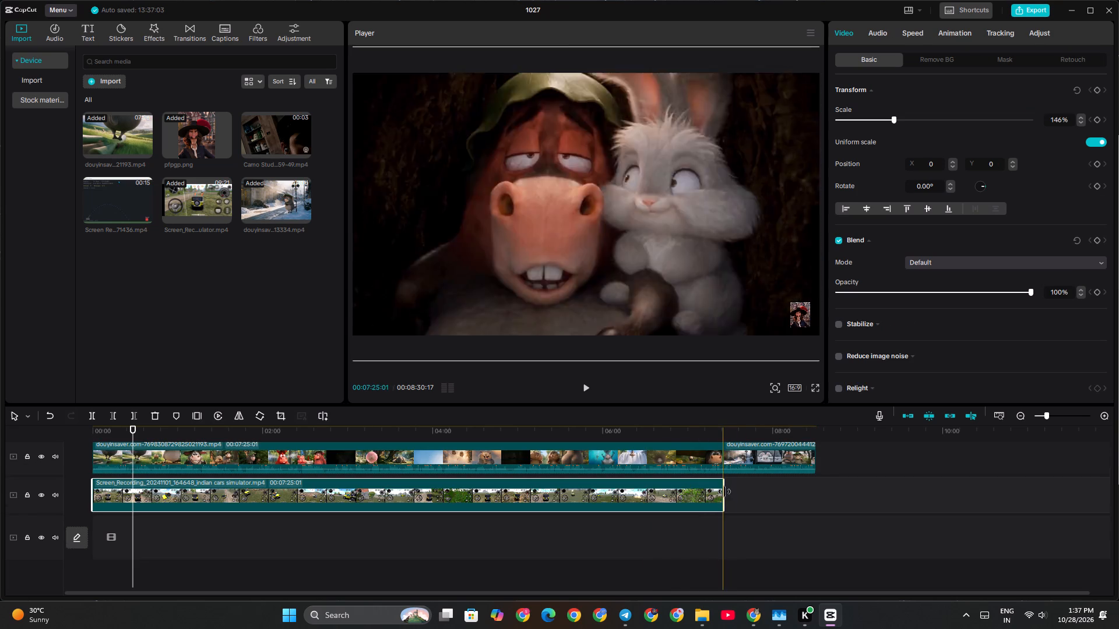
{"action": "left_click_drag", "start_coordinate": [723, 489], "coordinate": [817, 489]}
Check that the clips on all tracks end together, and play the video from the playhead to review it.
{"action": "scroll", "coordinate": [817, 488], "scroll_direction": "up", "scroll_amount": 6}
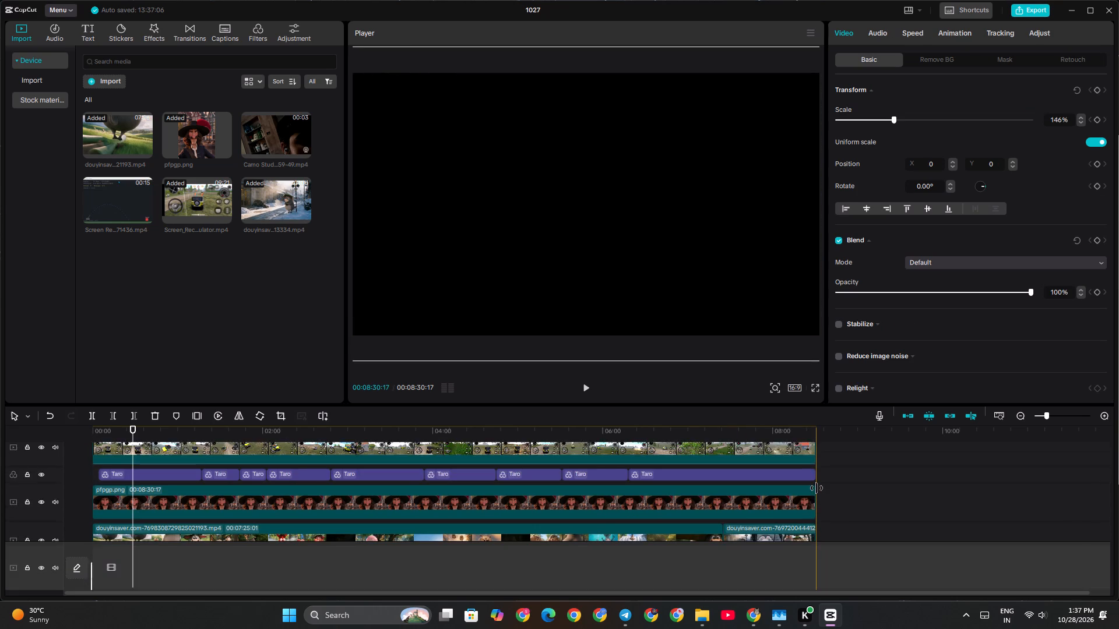
{"action": "scroll", "coordinate": [817, 488], "scroll_direction": "up", "scroll_amount": 8}
{"action": "scroll", "coordinate": [814, 488], "scroll_direction": "down", "scroll_amount": 14}
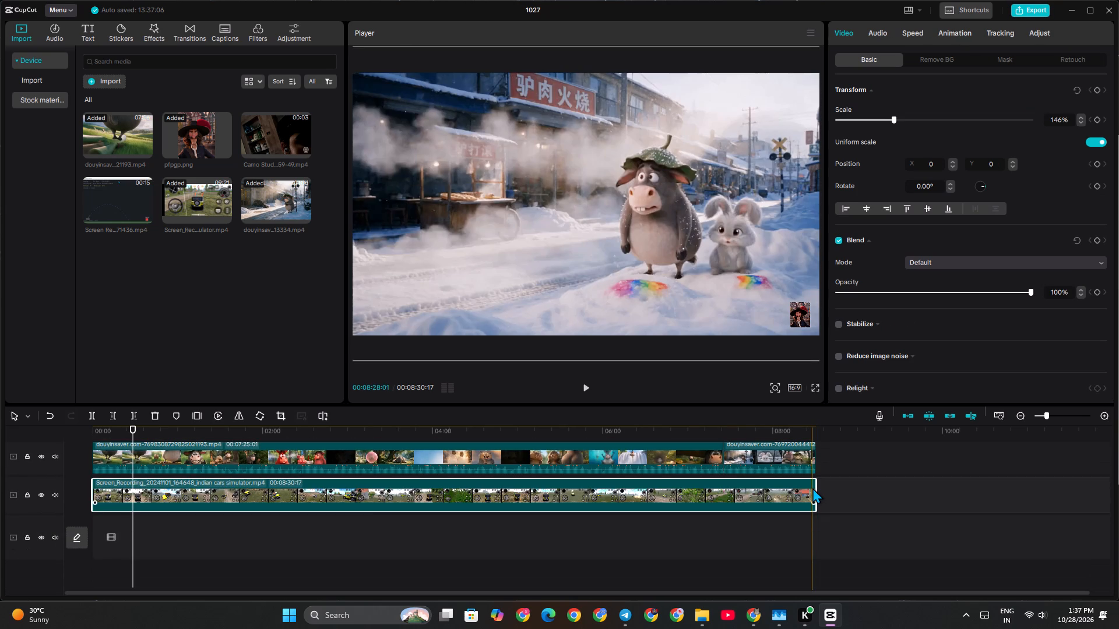
{"action": "scroll", "coordinate": [812, 487], "scroll_direction": "down", "scroll_amount": 3}
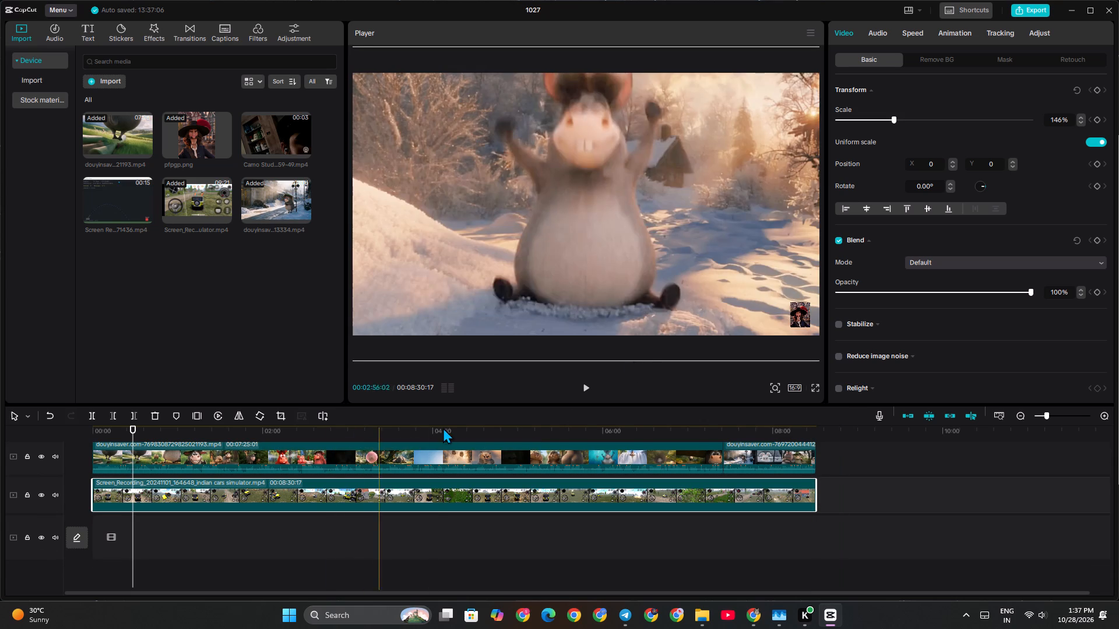
{"action": "left_click", "coordinate": [583, 390]}
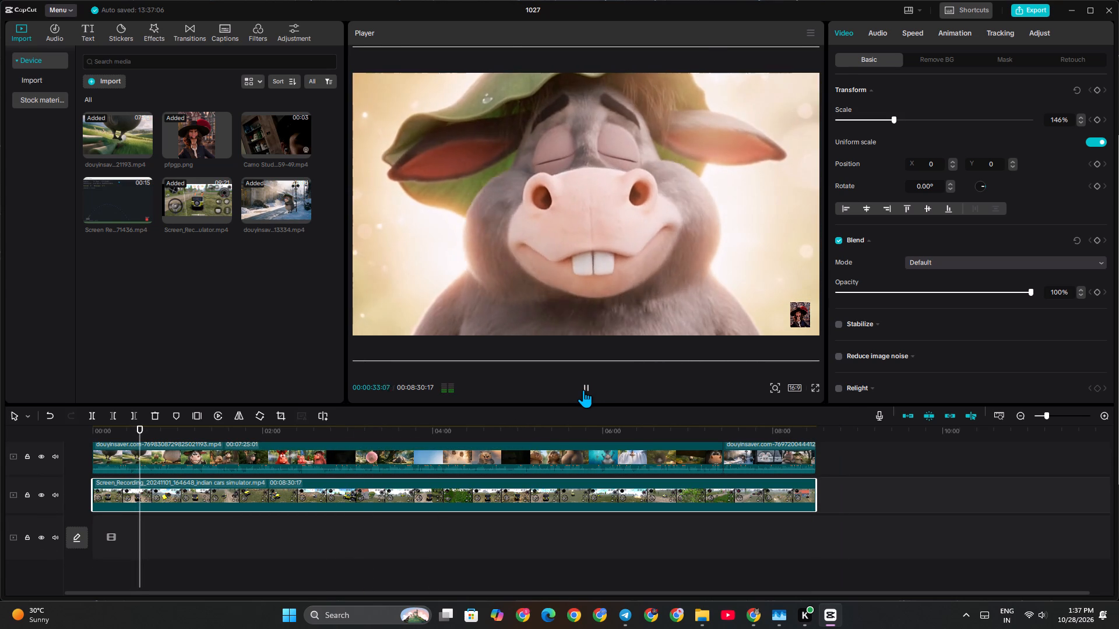
{"action": "scroll", "coordinate": [530, 508], "scroll_direction": "up", "scroll_amount": 4}
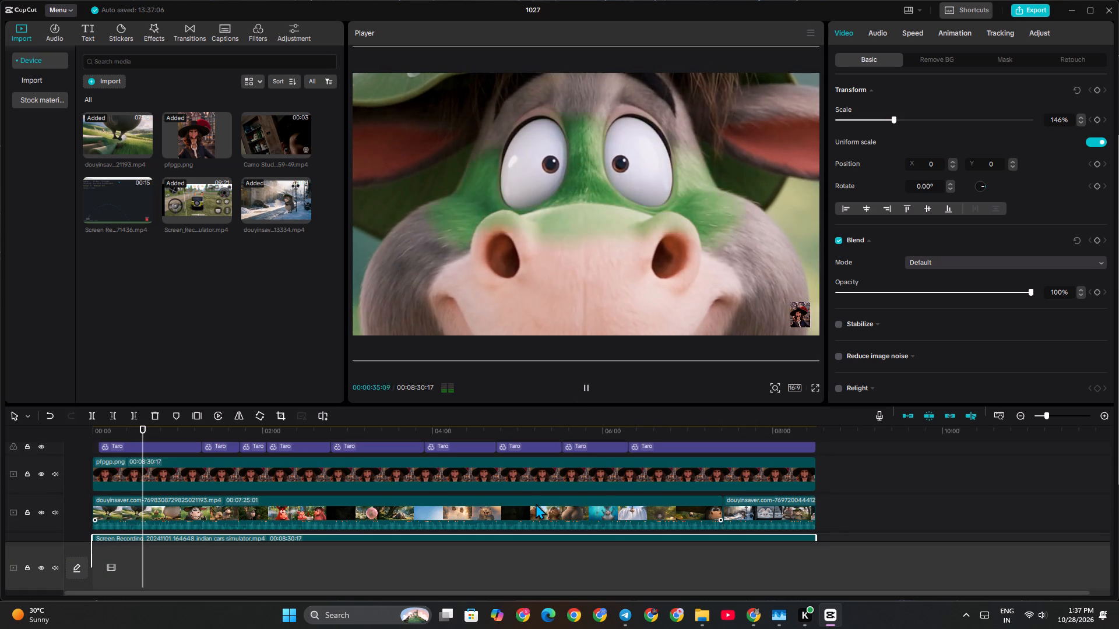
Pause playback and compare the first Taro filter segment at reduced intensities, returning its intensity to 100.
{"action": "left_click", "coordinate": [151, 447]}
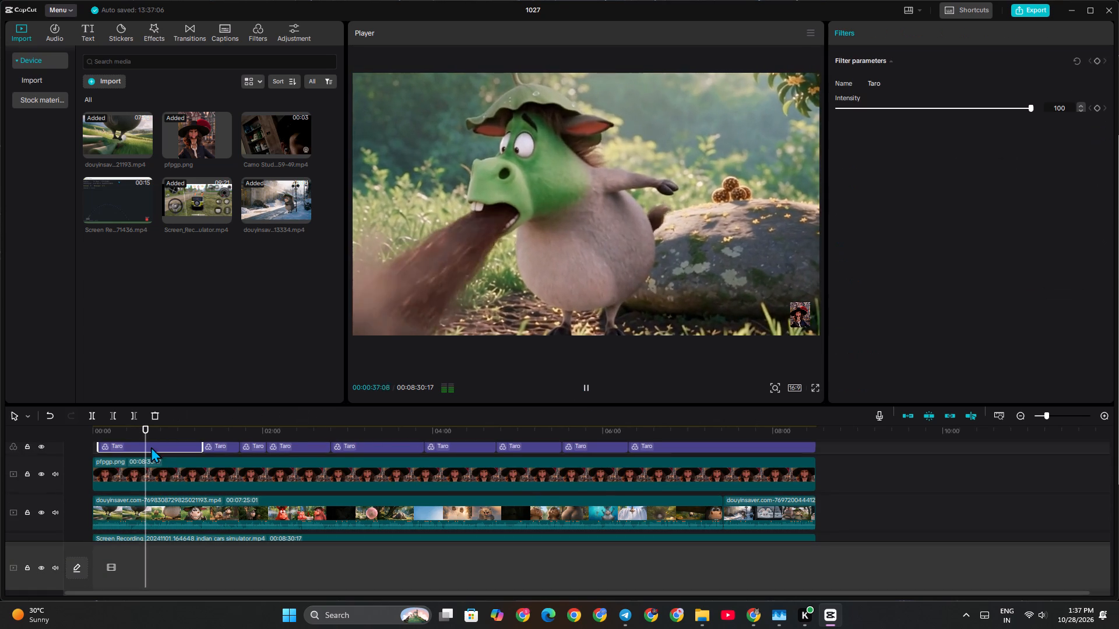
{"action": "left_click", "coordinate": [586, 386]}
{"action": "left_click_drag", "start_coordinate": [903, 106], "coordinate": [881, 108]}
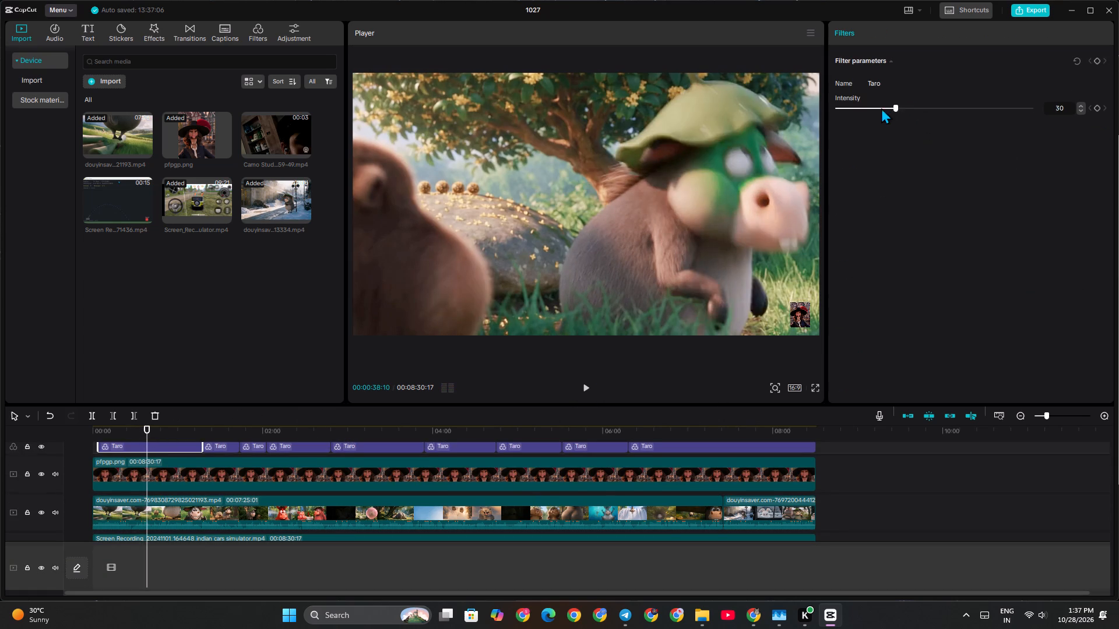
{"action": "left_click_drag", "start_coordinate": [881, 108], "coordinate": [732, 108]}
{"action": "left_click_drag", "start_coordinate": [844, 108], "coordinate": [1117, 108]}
Play the video on to about 00:00:44:17 to review the filtered picture, and pause there.
{"action": "left_click", "coordinate": [587, 385]}
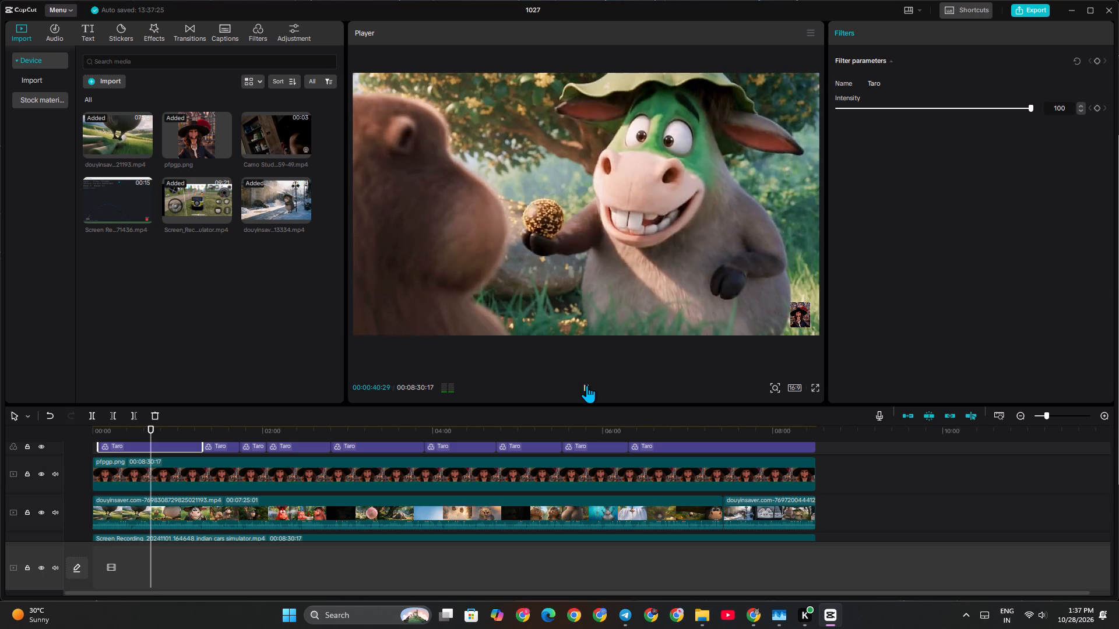
{"action": "scroll", "coordinate": [314, 506], "scroll_direction": "up", "scroll_amount": 6}
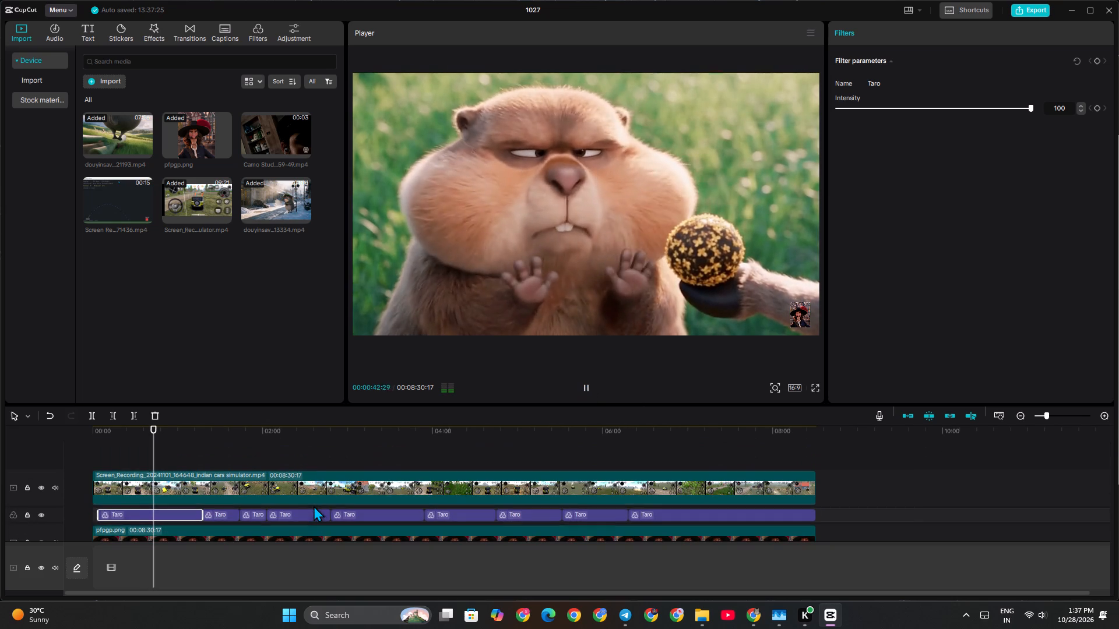
{"action": "scroll", "coordinate": [314, 506], "scroll_direction": "up", "scroll_amount": 5}
{"action": "left_click", "coordinate": [587, 384]}
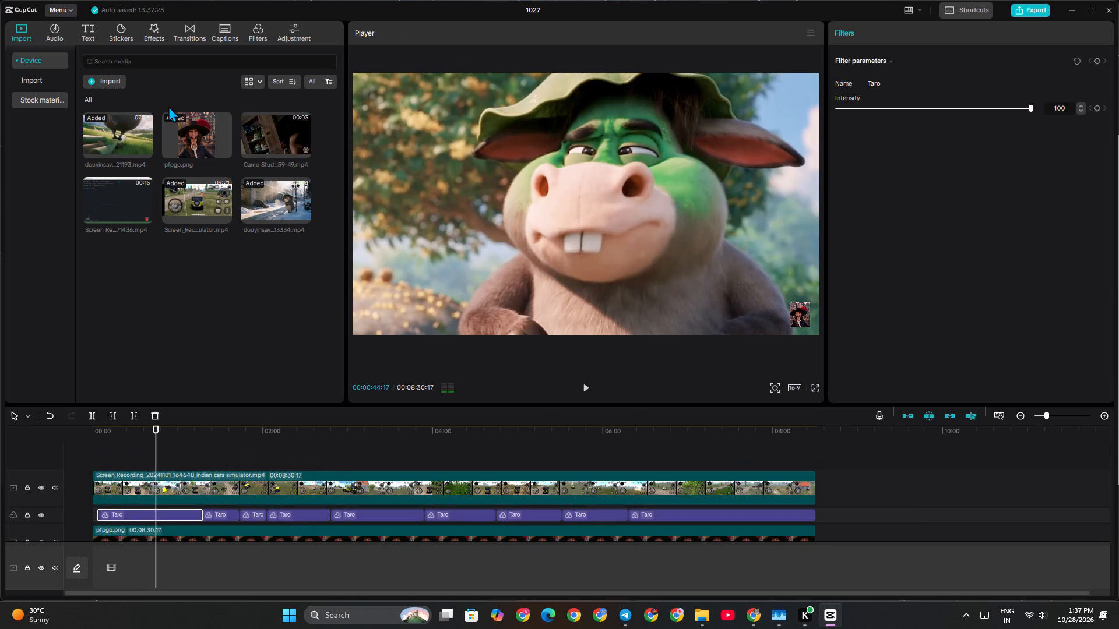
Add a Default text clip at the playhead, 00:00:44:17, on a track above the upper screen recording.
{"action": "left_click", "coordinate": [87, 30]}
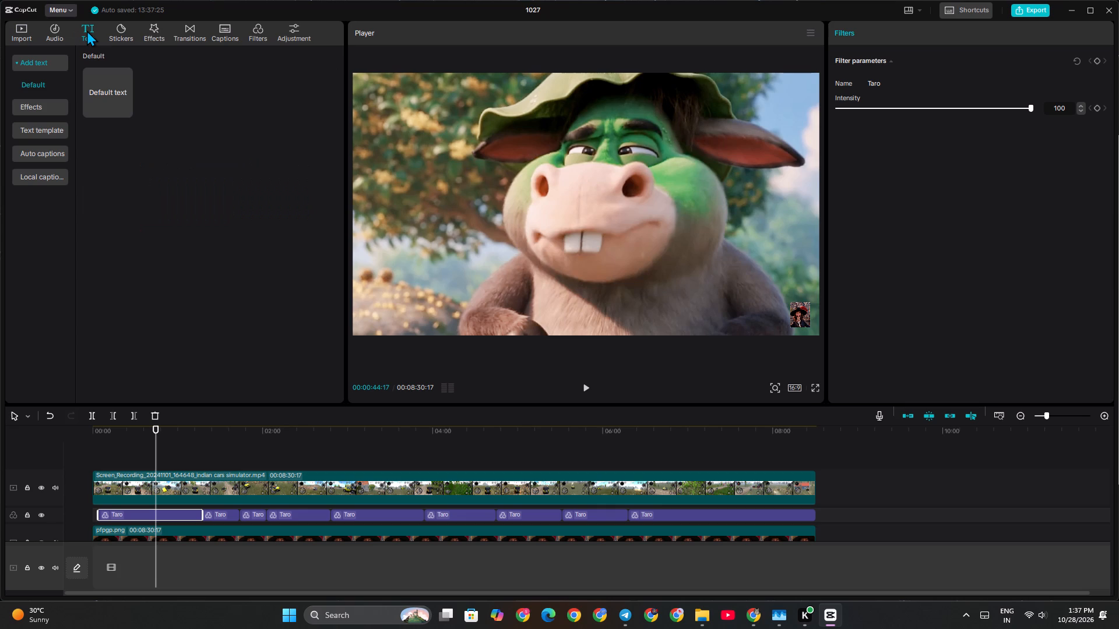
{"action": "left_click", "coordinate": [114, 99]}
{"action": "left_click_drag", "start_coordinate": [120, 111], "coordinate": [114, 278]}
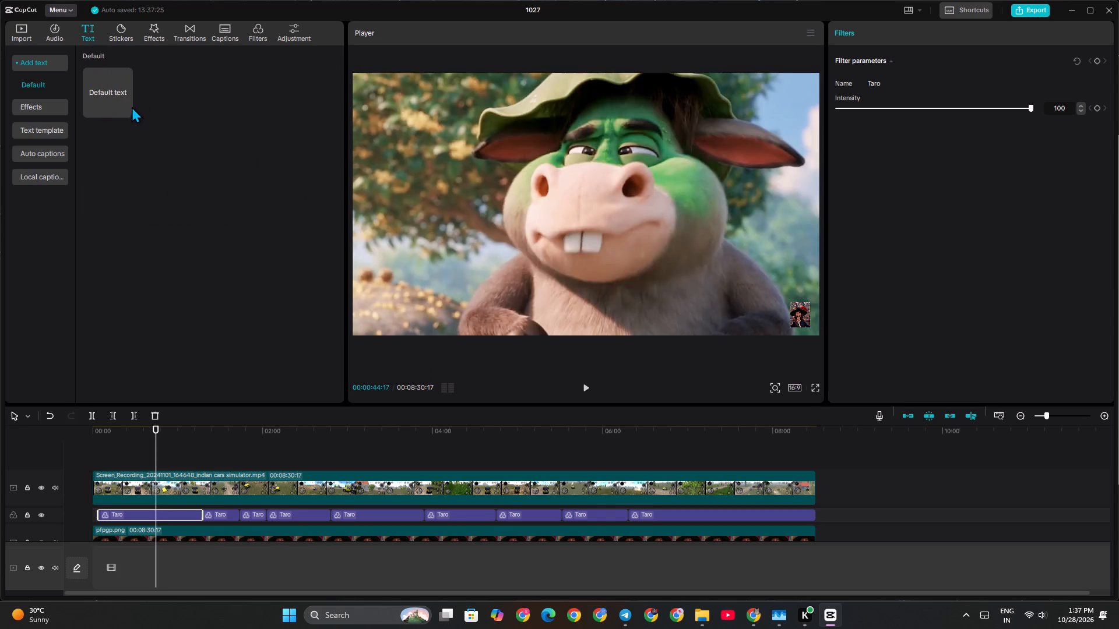
{"action": "left_click", "coordinate": [125, 107]}
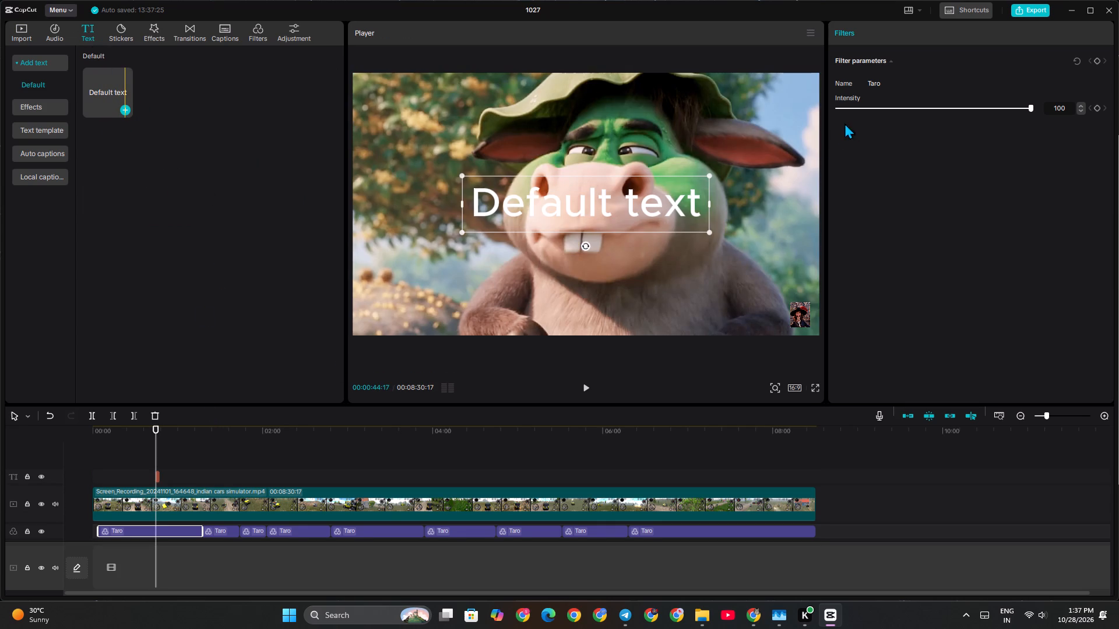
Stretch the Default text clip so it spans from the start of the timeline to about 01:30.
{"action": "left_click_drag", "start_coordinate": [161, 474], "coordinate": [221, 474]}
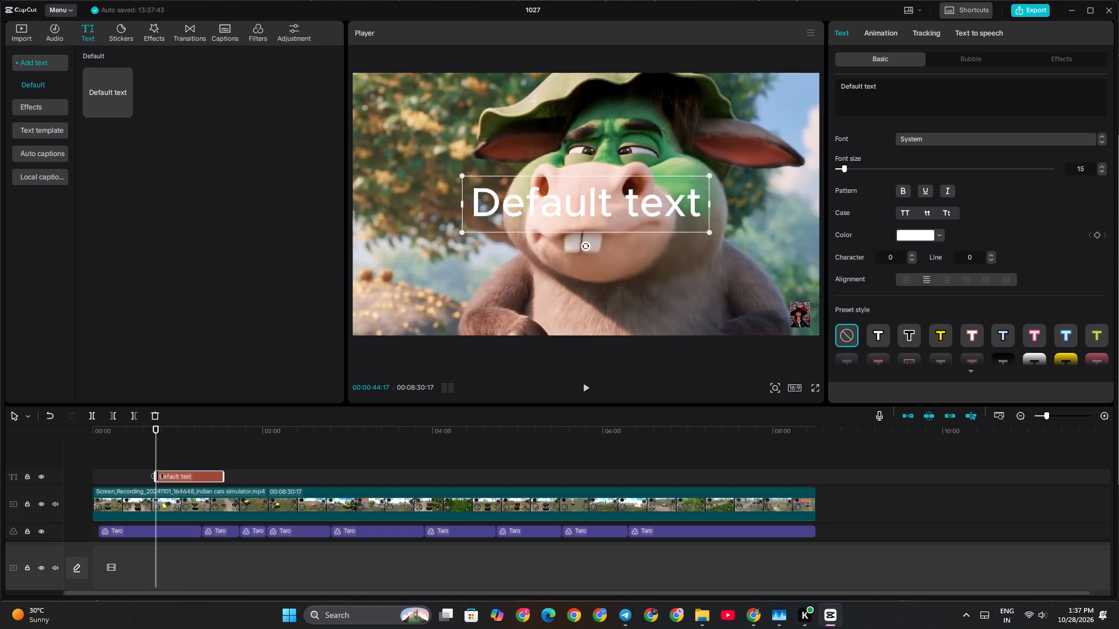
{"action": "left_click_drag", "start_coordinate": [157, 479], "coordinate": [45, 473]}
{"action": "left_click", "coordinate": [32, 473]}
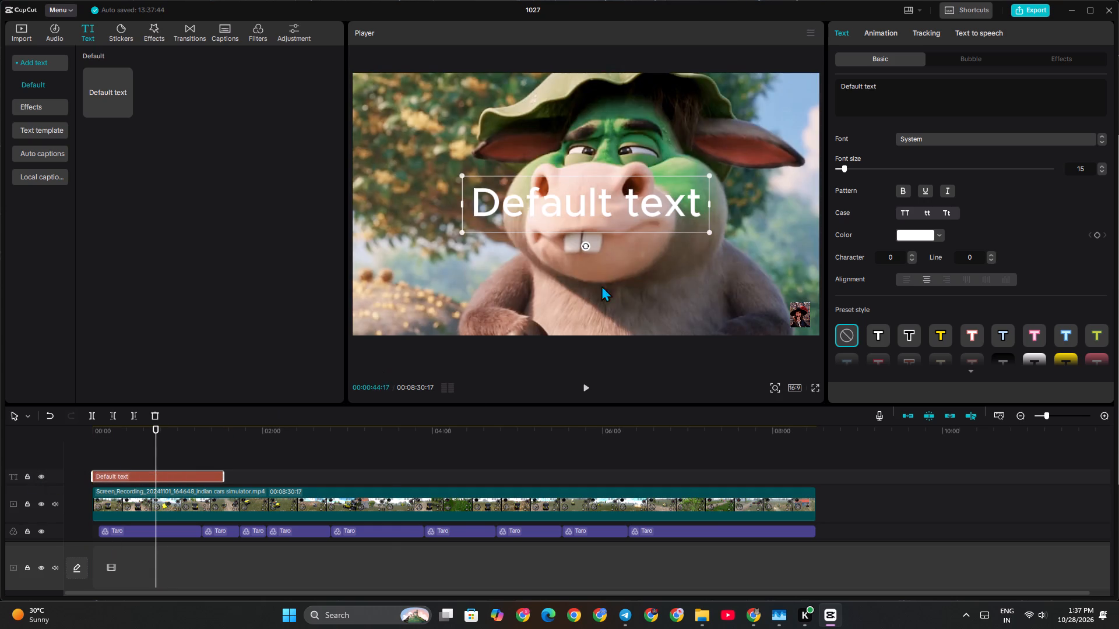
Open the Default text clip's wording for editing.
{"action": "left_click_drag", "start_coordinate": [909, 82], "coordinate": [779, 72]}
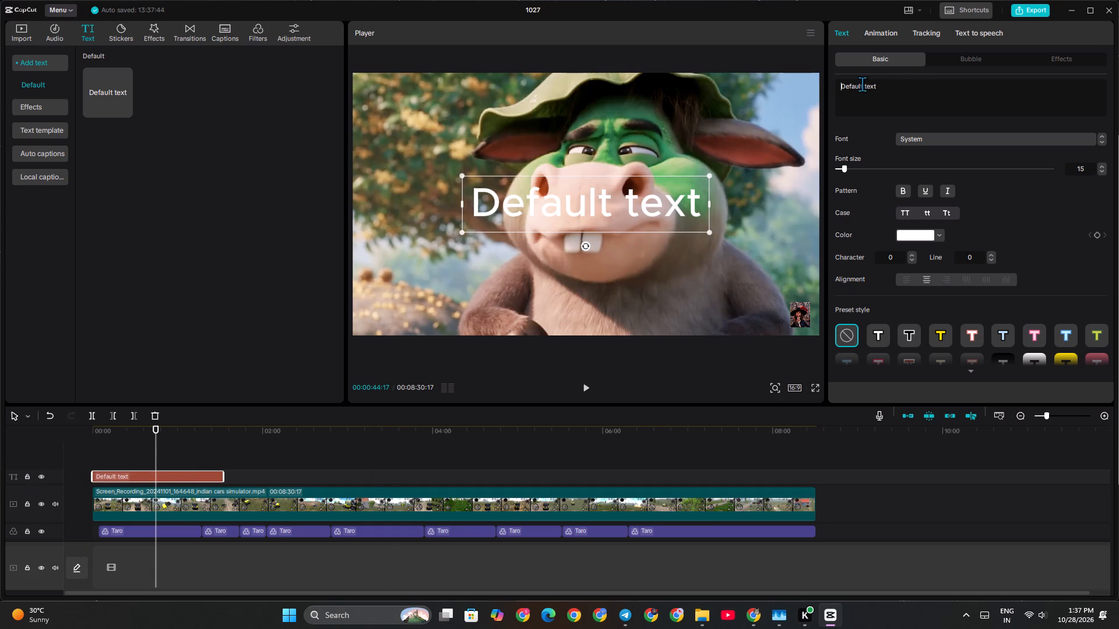
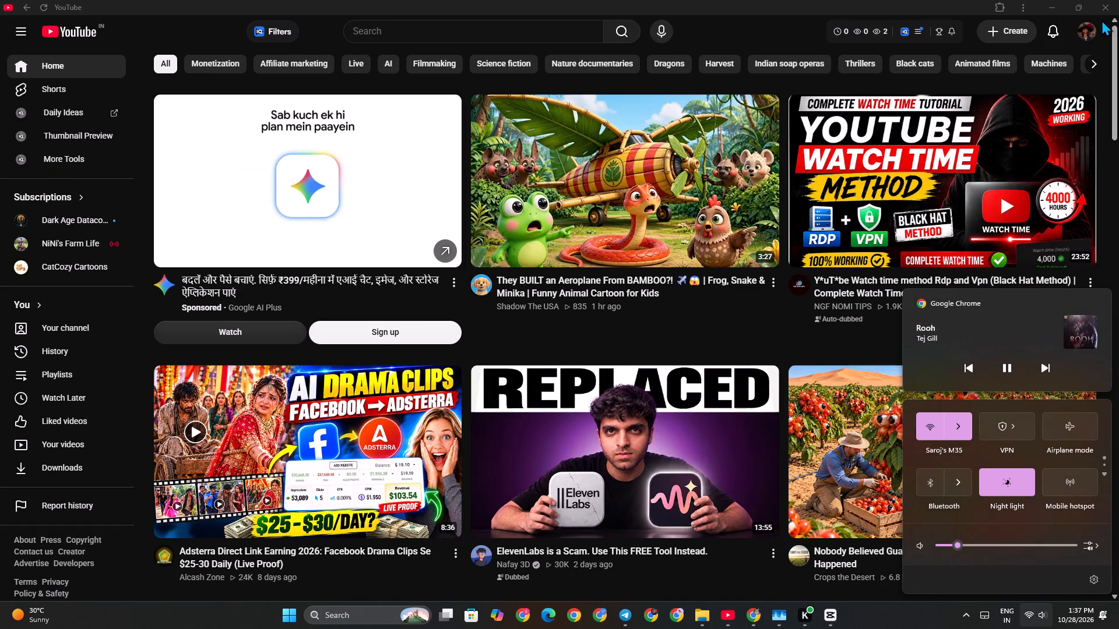
{"action": "left_click", "coordinate": [1094, 26]}
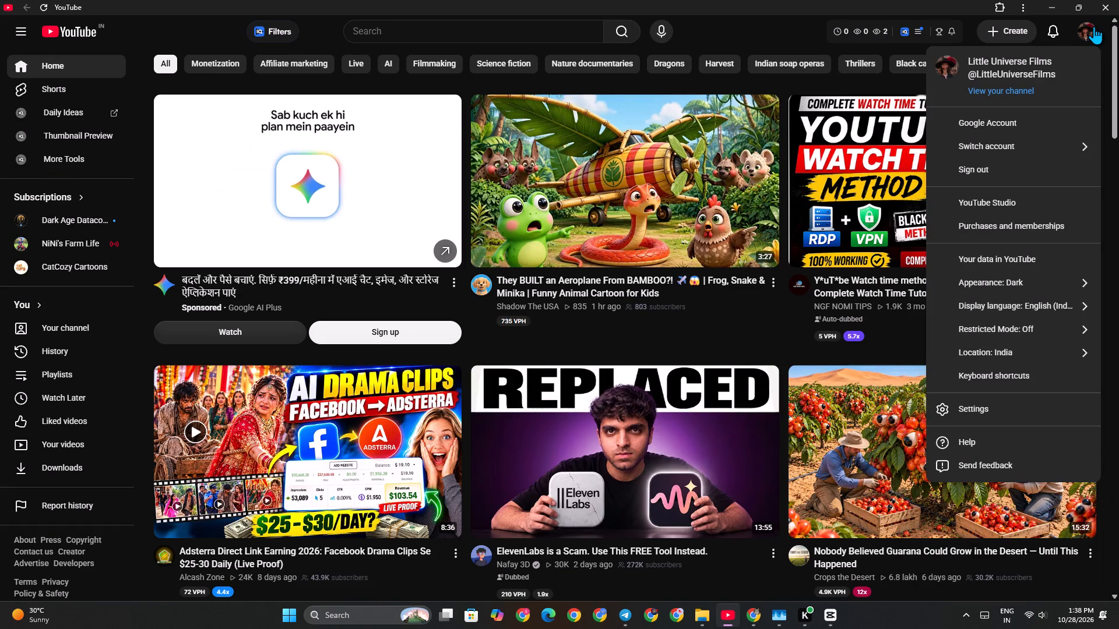
{"action": "left_click_drag", "start_coordinate": [1060, 70], "coordinate": [967, 71]}
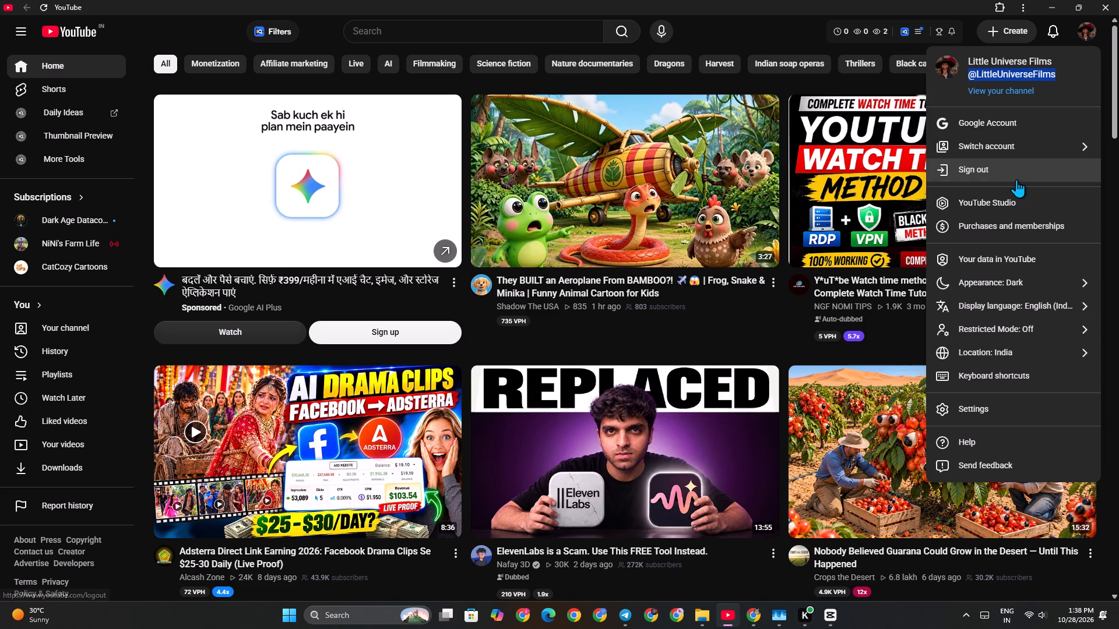
{"action": "key", "text": "ctrl+c"}
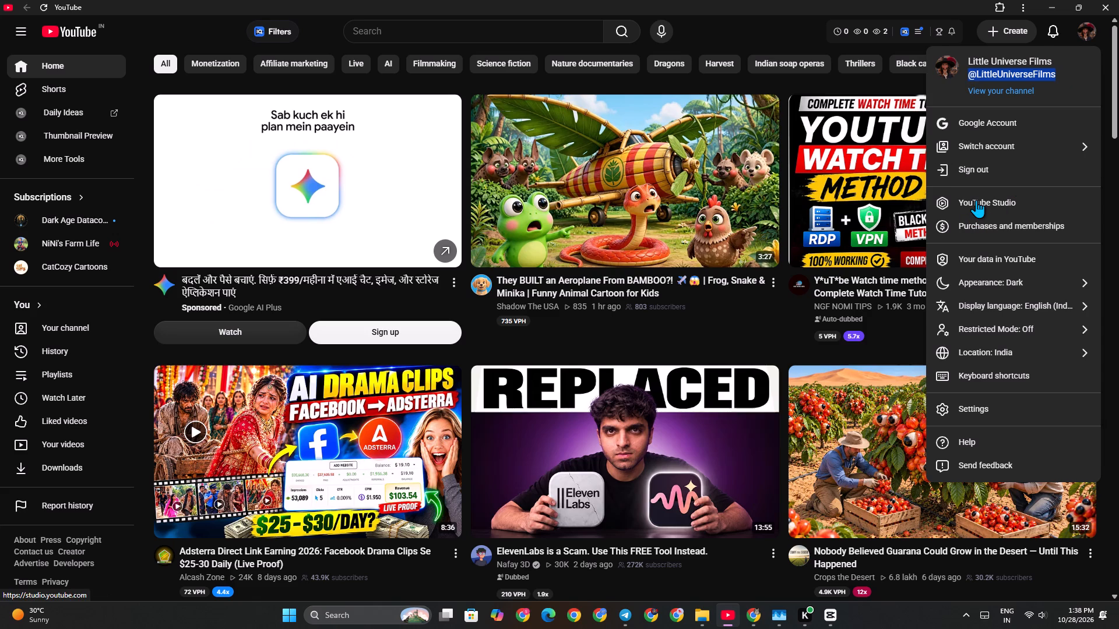
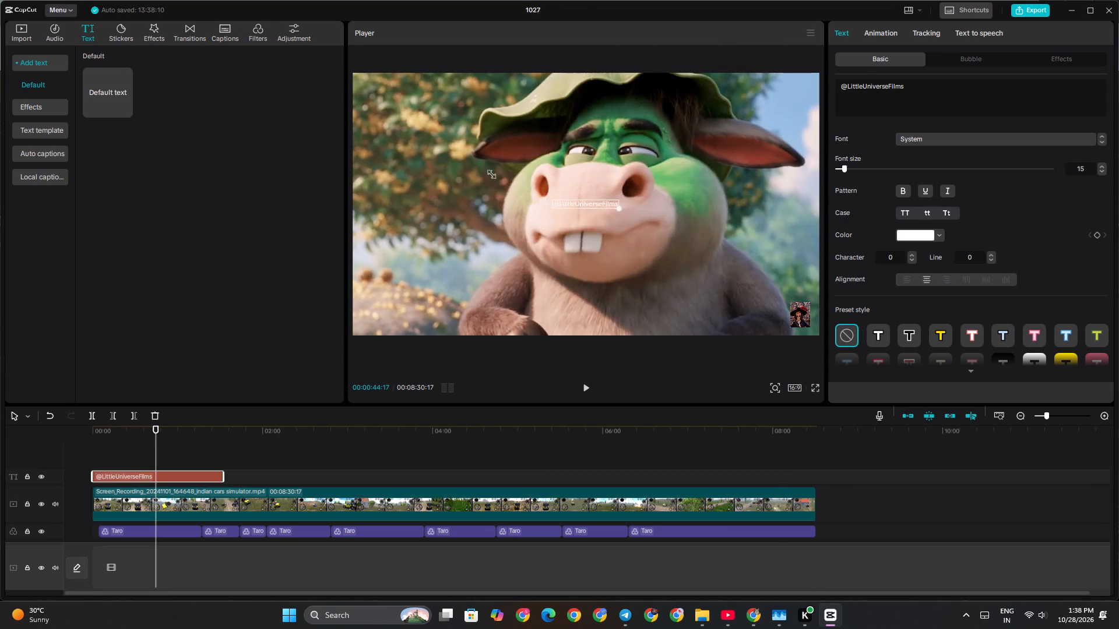
{"action": "left_click_drag", "start_coordinate": [480, 171], "coordinate": [478, 170]}
{"action": "left_click_drag", "start_coordinate": [578, 202], "coordinate": [745, 333]}
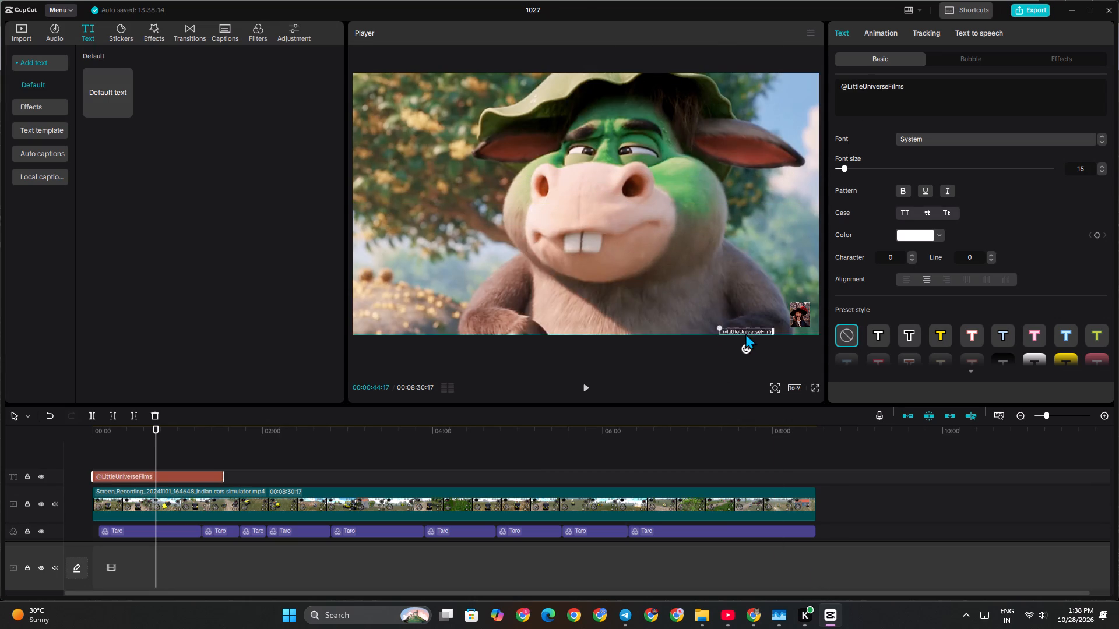
{"action": "left_click_drag", "start_coordinate": [745, 333], "coordinate": [775, 331]}
{"action": "left_click_drag", "start_coordinate": [756, 327], "coordinate": [772, 330]}
{"action": "left_click_drag", "start_coordinate": [751, 326], "coordinate": [773, 328]}
{"action": "left_click_drag", "start_coordinate": [773, 328], "coordinate": [778, 328]}
{"action": "left_click_drag", "start_coordinate": [783, 331], "coordinate": [793, 331]}
{"action": "left_click", "coordinate": [793, 330]}
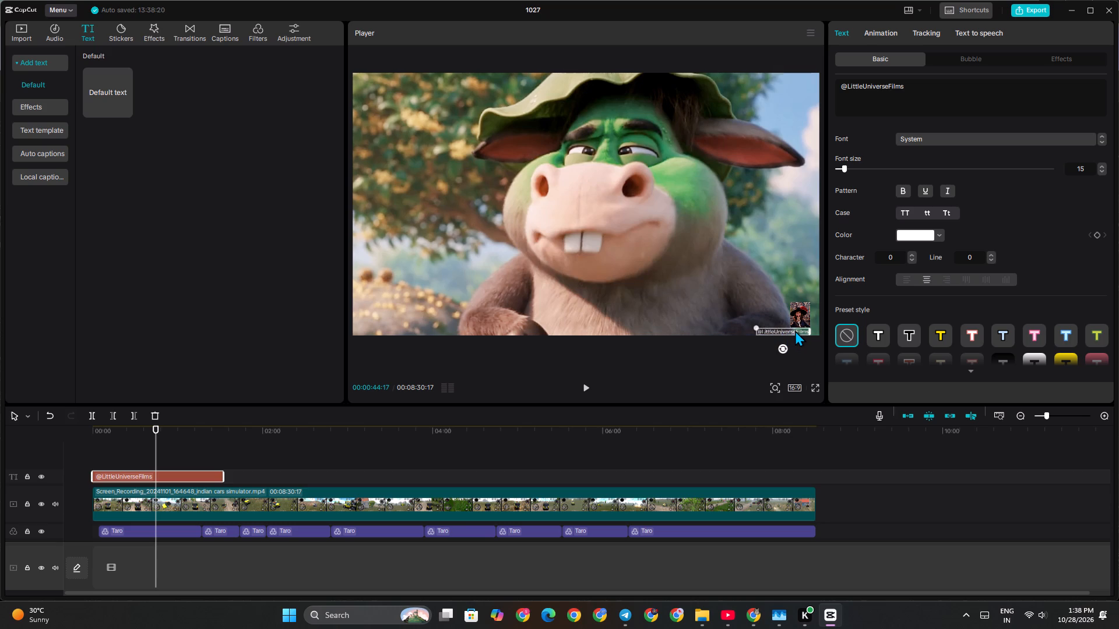
{"action": "left_click_drag", "start_coordinate": [776, 331], "coordinate": [762, 328]}
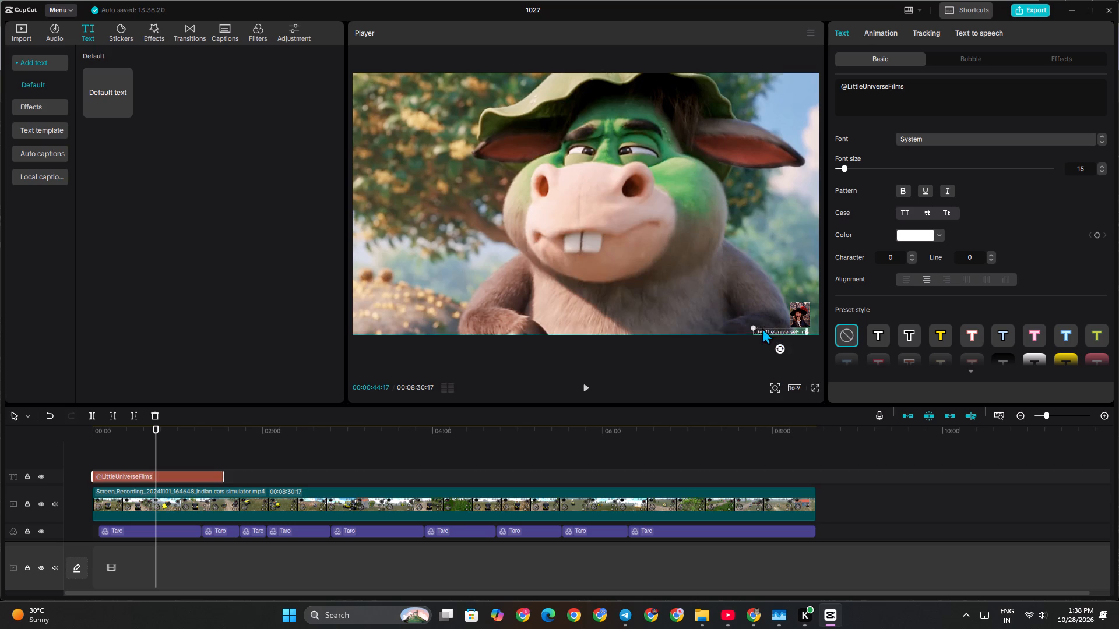
{"action": "left_click_drag", "start_coordinate": [762, 328], "coordinate": [710, 312]}
{"action": "triple_click", "coordinate": [1102, 170]}
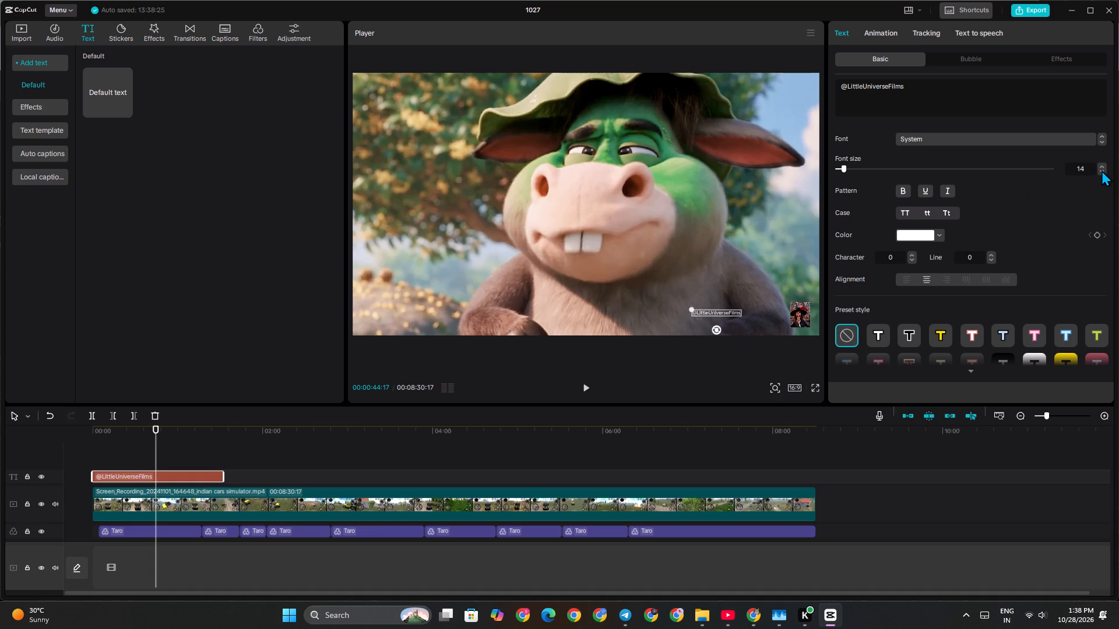
{"action": "triple_click", "coordinate": [1102, 170]}
{"action": "left_click", "coordinate": [1102, 170]}
{"action": "left_click_drag", "start_coordinate": [714, 312], "coordinate": [796, 327]}
{"action": "left_click_drag", "start_coordinate": [796, 327], "coordinate": [797, 328]}
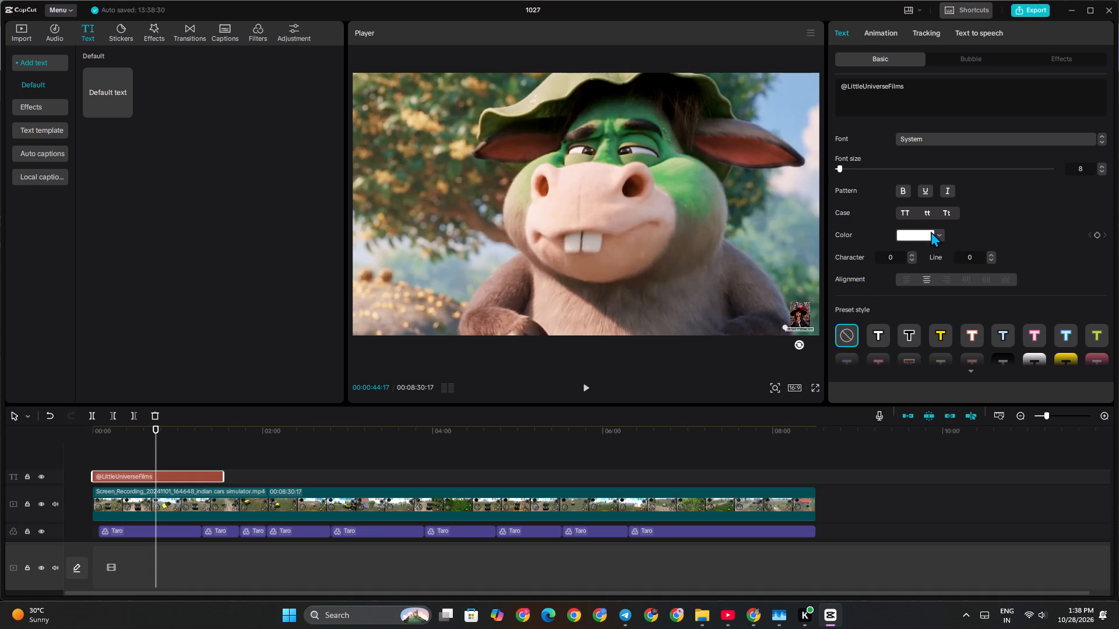
{"action": "triple_click", "coordinate": [1103, 168]}
{"action": "left_click", "coordinate": [812, 390]}
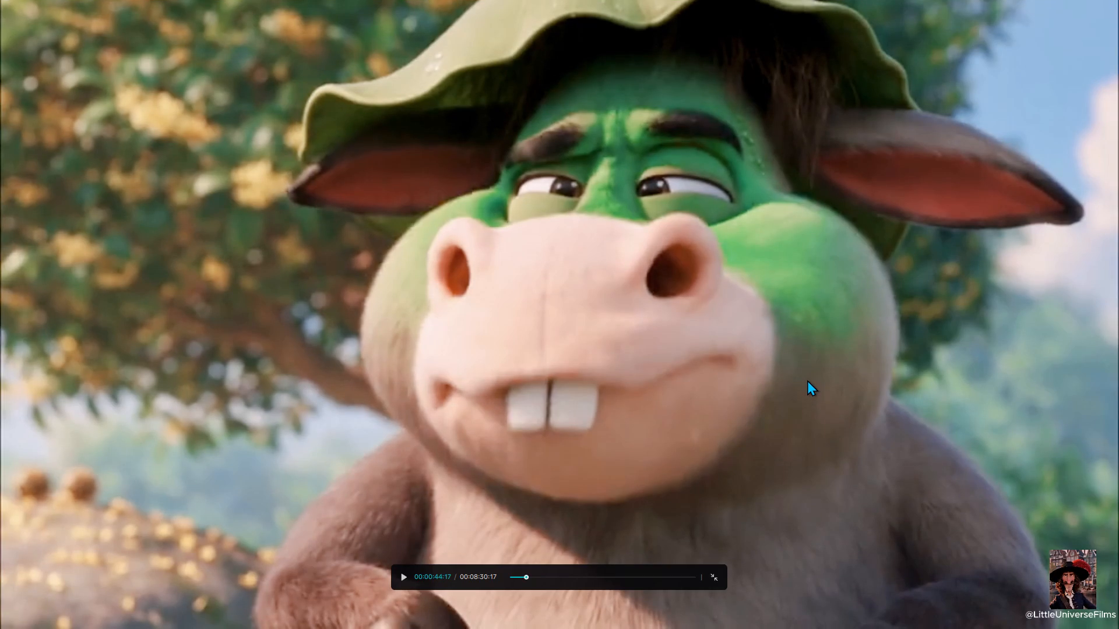
{"action": "left_click", "coordinate": [979, 468]}
{"action": "left_click", "coordinate": [715, 578]}
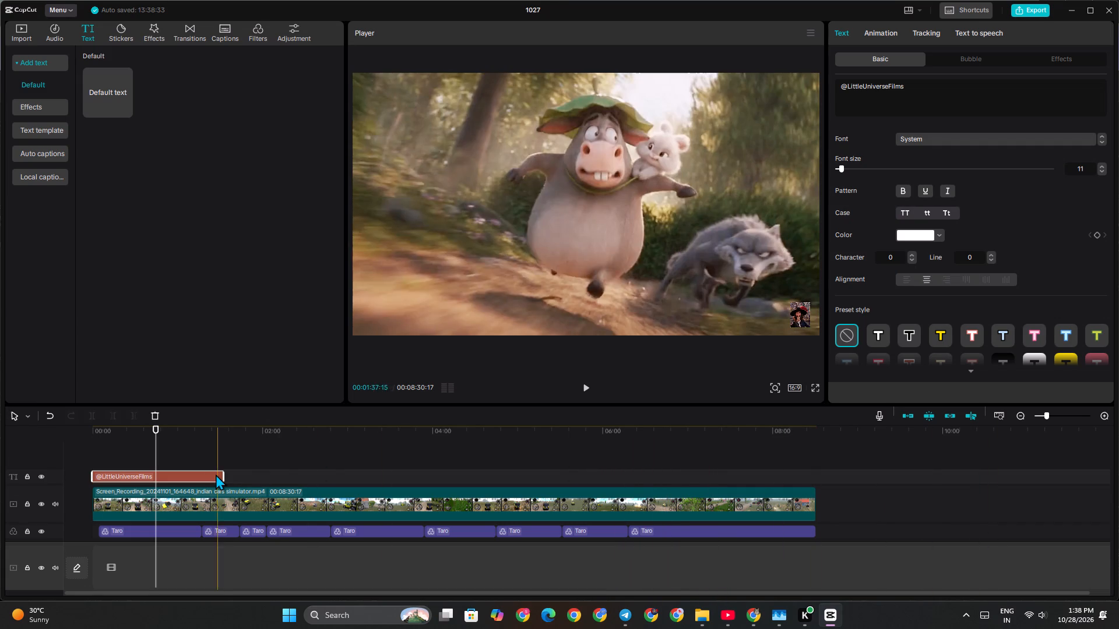
{"action": "scroll", "coordinate": [1085, 242], "scroll_direction": "down", "scroll_amount": 3}
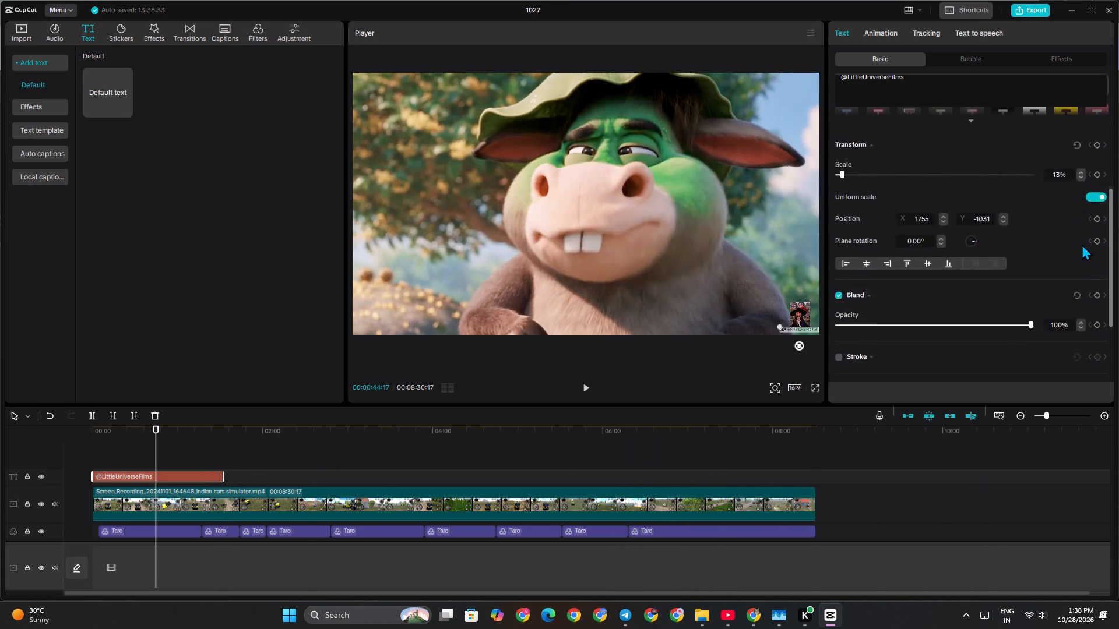
{"action": "scroll", "coordinate": [1079, 246], "scroll_direction": "up", "scroll_amount": 1}
{"action": "scroll", "coordinate": [1089, 194], "scroll_direction": "up", "scroll_amount": 1}
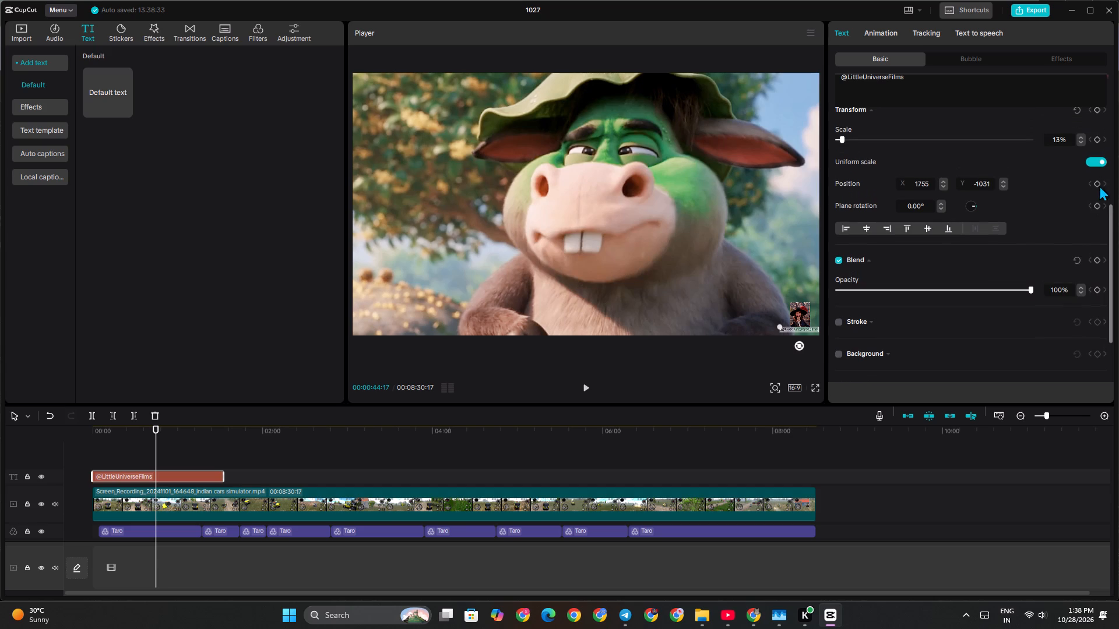
{"action": "scroll", "coordinate": [1078, 172], "scroll_direction": "up", "scroll_amount": 1}
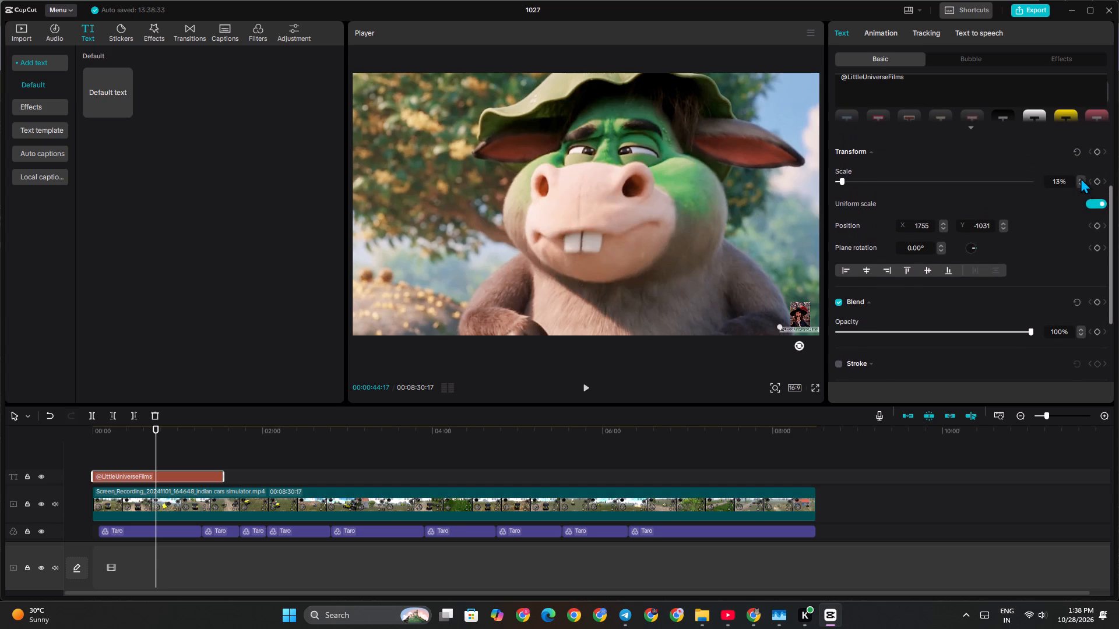
{"action": "left_click", "coordinate": [1099, 226]}
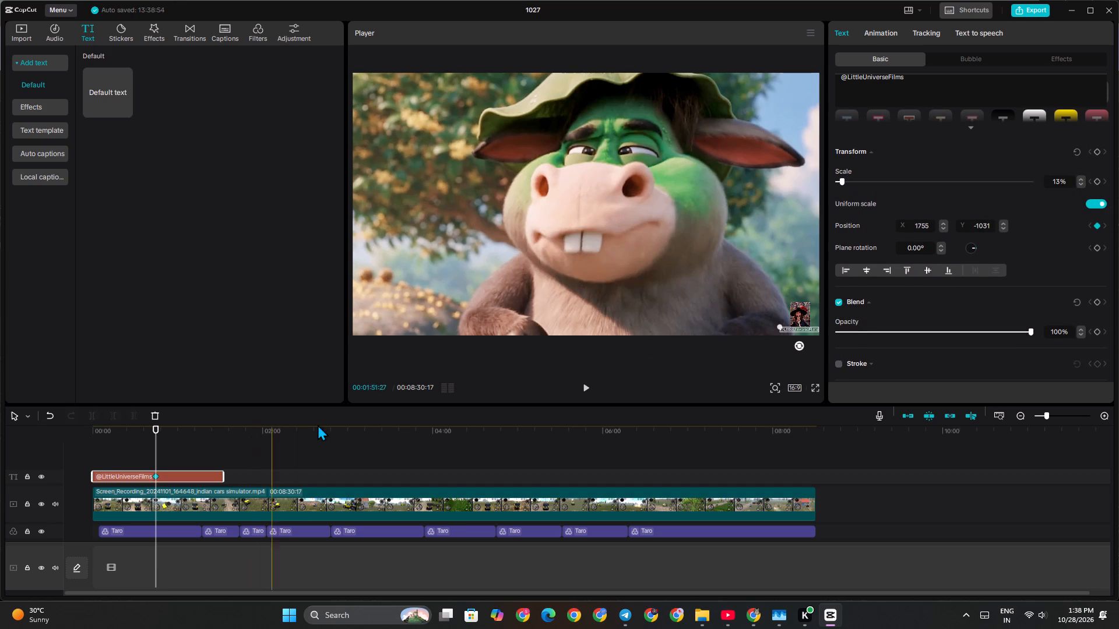
{"action": "left_click_drag", "start_coordinate": [157, 427], "coordinate": [201, 427]}
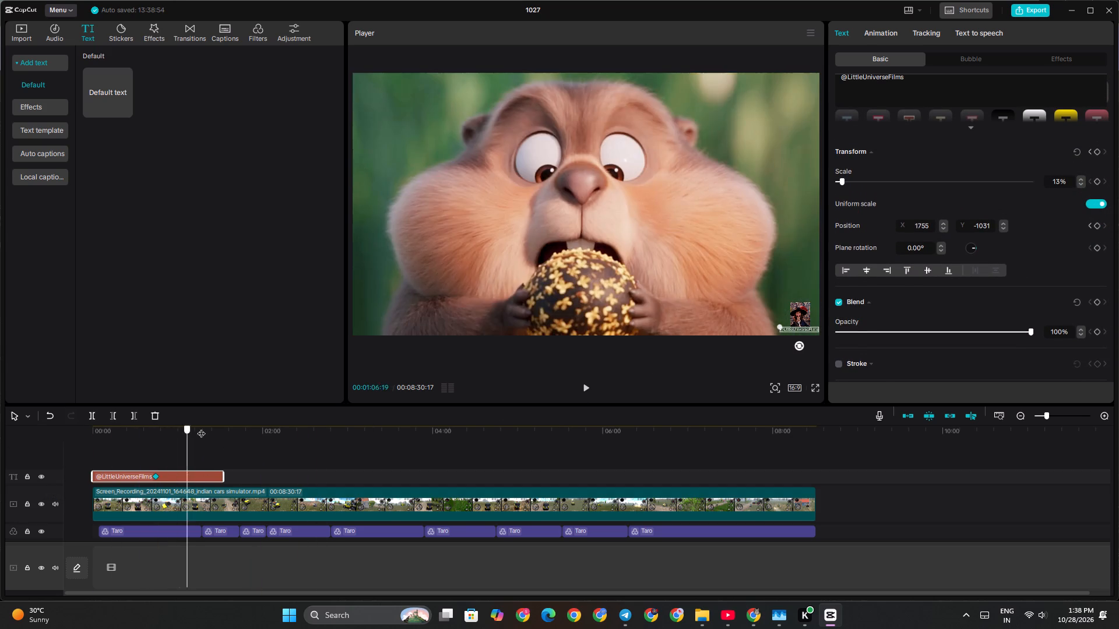
{"action": "left_click_drag", "start_coordinate": [201, 427], "coordinate": [207, 427]}
{"action": "left_click_drag", "start_coordinate": [791, 329], "coordinate": [789, 329]}
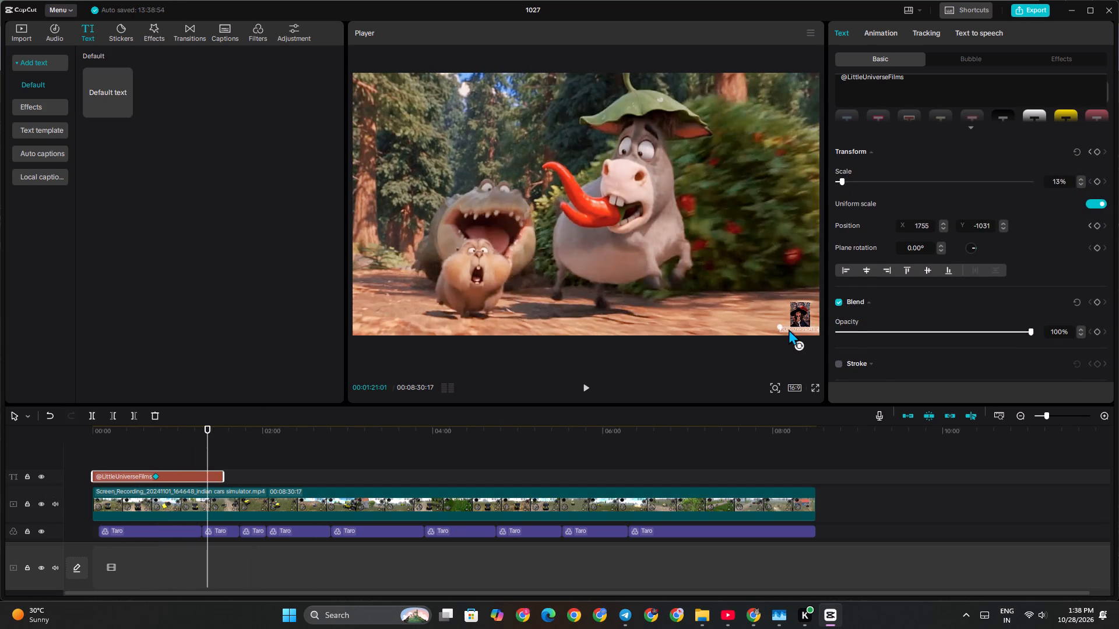
{"action": "left_click_drag", "start_coordinate": [789, 329], "coordinate": [762, 330]}
{"action": "left_click_drag", "start_coordinate": [769, 331], "coordinate": [751, 329]}
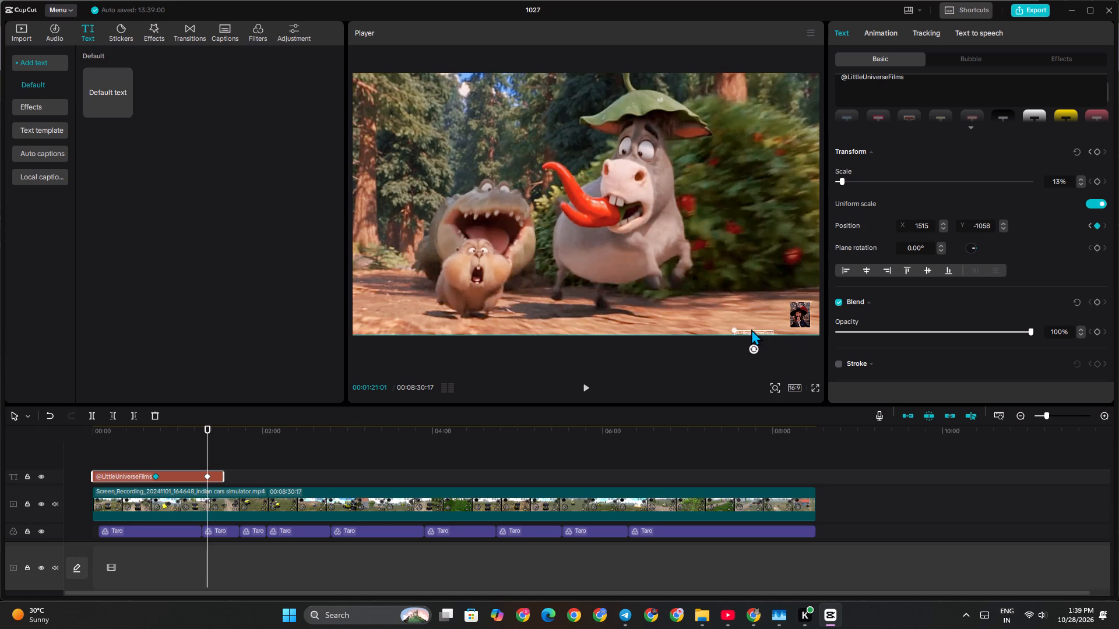
{"action": "left_click_drag", "start_coordinate": [751, 329], "coordinate": [745, 327]}
{"action": "double_click", "coordinate": [743, 327]}
{"action": "left_click", "coordinate": [738, 331]}
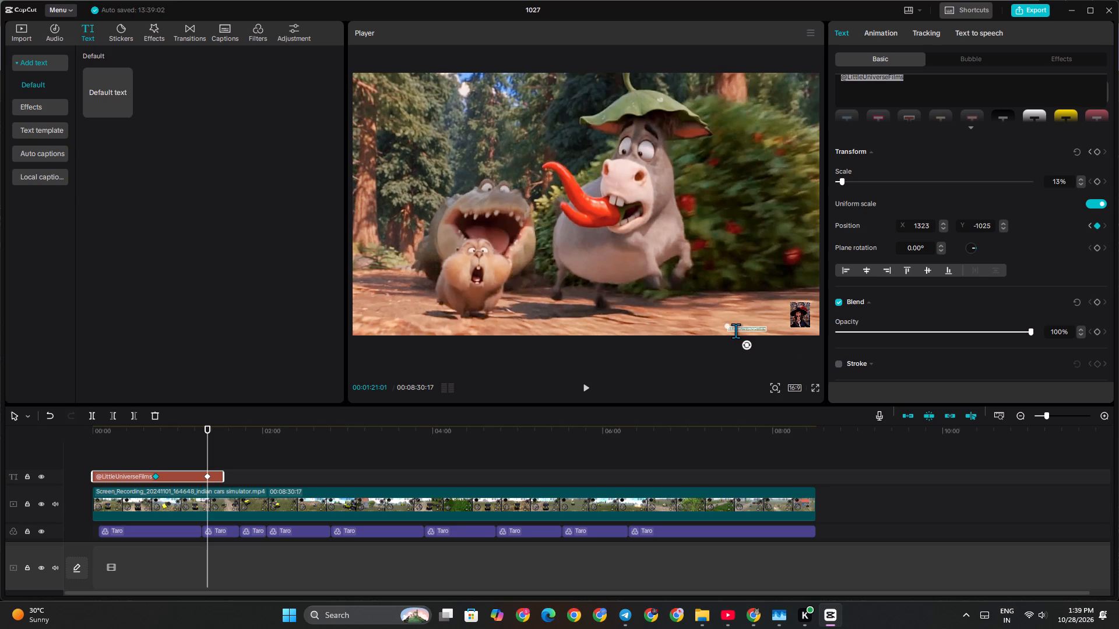
{"action": "left_click", "coordinate": [794, 354]}
{"action": "left_click", "coordinate": [755, 330]}
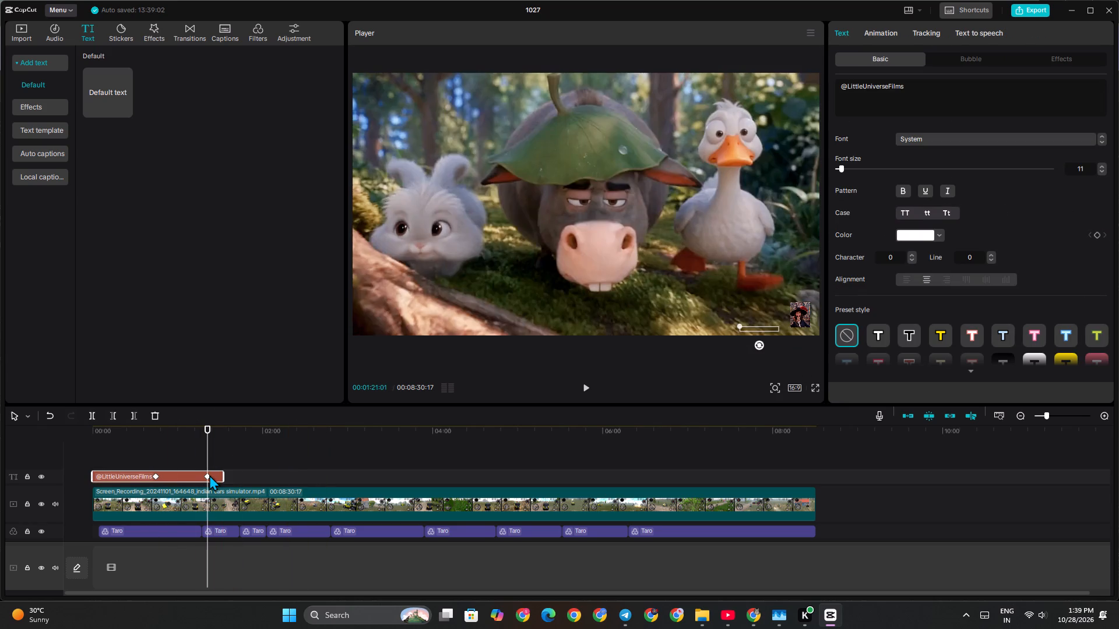
{"action": "left_click", "coordinate": [207, 475]}
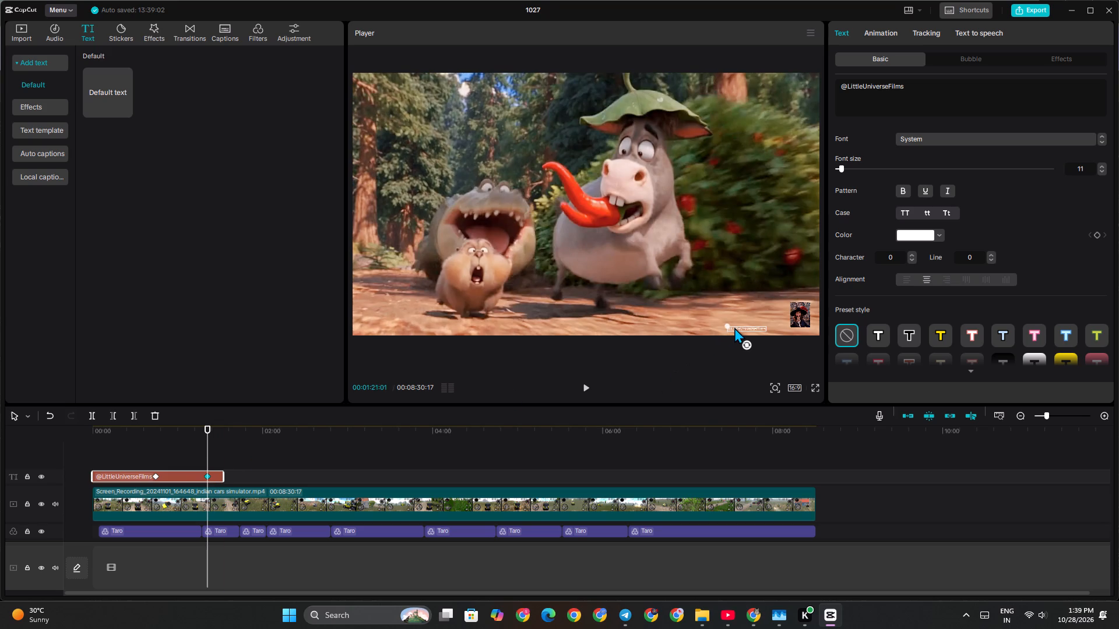
{"action": "left_click_drag", "start_coordinate": [734, 327], "coordinate": [666, 327]}
{"action": "left_click_drag", "start_coordinate": [666, 327], "coordinate": [664, 327]}
{"action": "left_click_drag", "start_coordinate": [223, 476], "coordinate": [275, 475]}
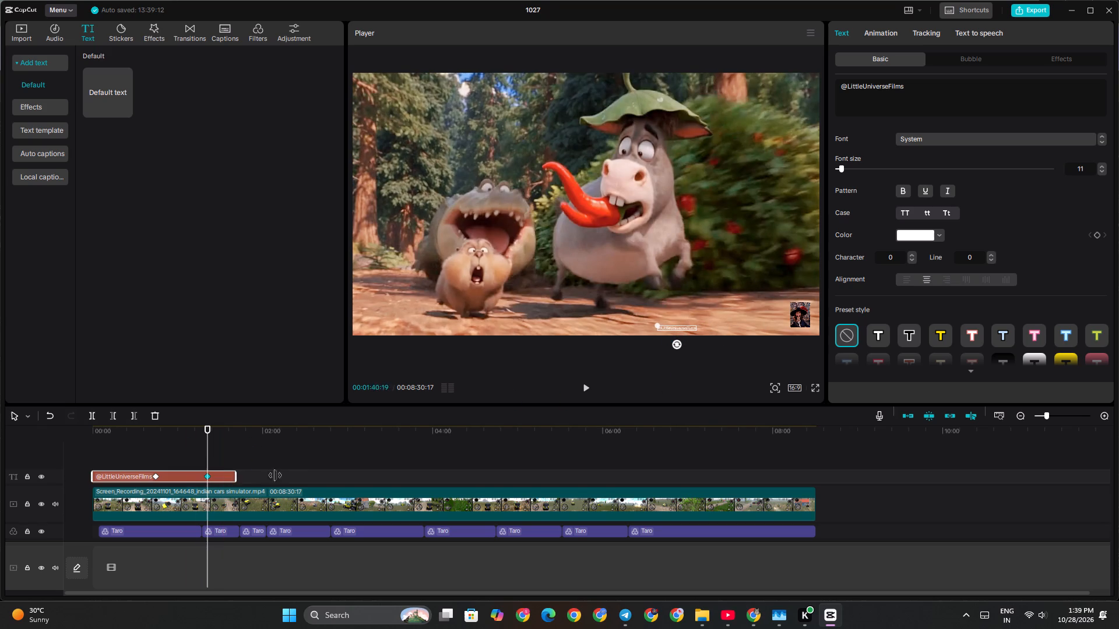
{"action": "left_click_drag", "start_coordinate": [275, 475], "coordinate": [293, 475]}
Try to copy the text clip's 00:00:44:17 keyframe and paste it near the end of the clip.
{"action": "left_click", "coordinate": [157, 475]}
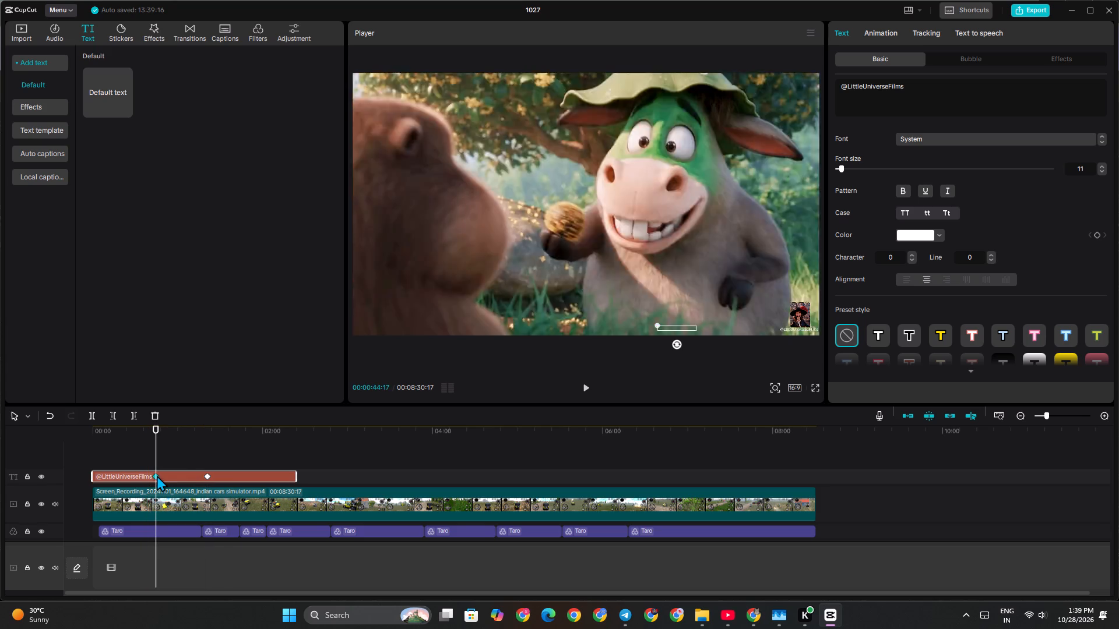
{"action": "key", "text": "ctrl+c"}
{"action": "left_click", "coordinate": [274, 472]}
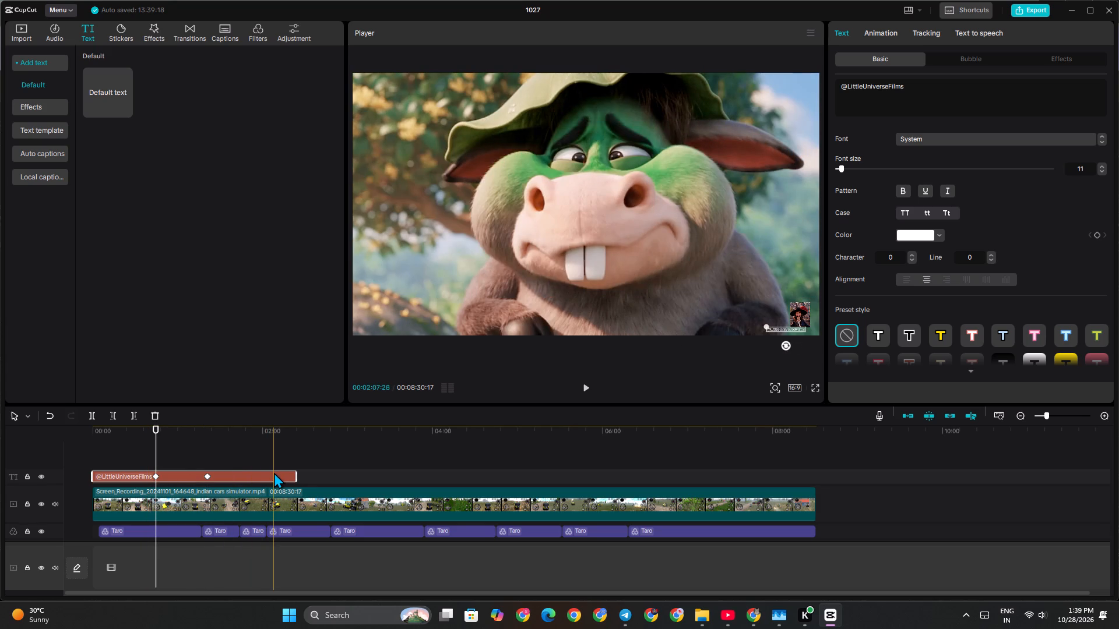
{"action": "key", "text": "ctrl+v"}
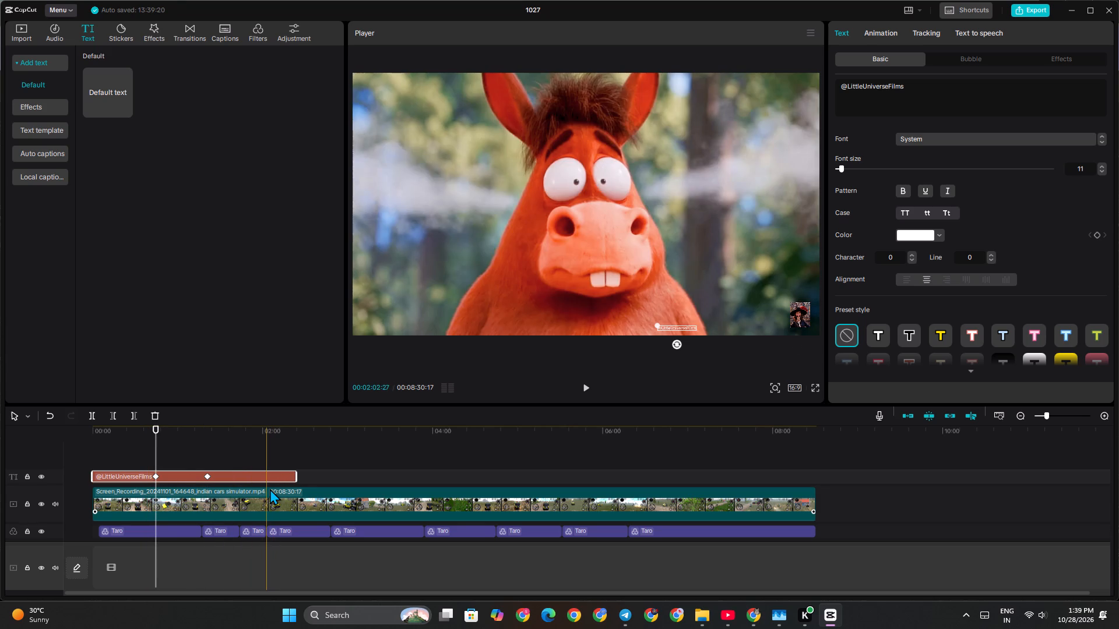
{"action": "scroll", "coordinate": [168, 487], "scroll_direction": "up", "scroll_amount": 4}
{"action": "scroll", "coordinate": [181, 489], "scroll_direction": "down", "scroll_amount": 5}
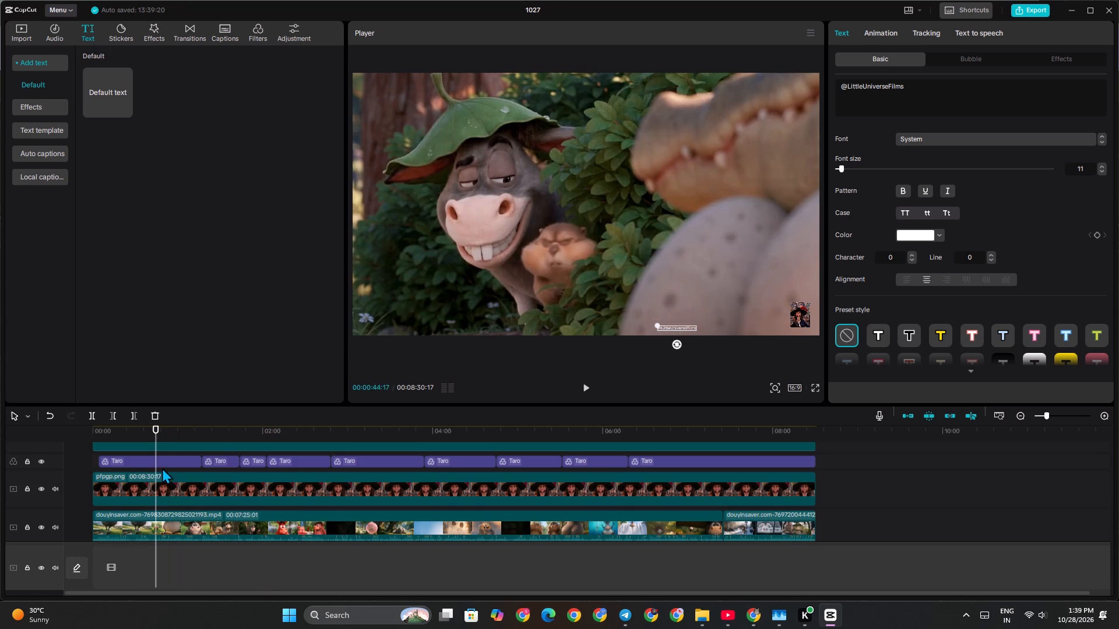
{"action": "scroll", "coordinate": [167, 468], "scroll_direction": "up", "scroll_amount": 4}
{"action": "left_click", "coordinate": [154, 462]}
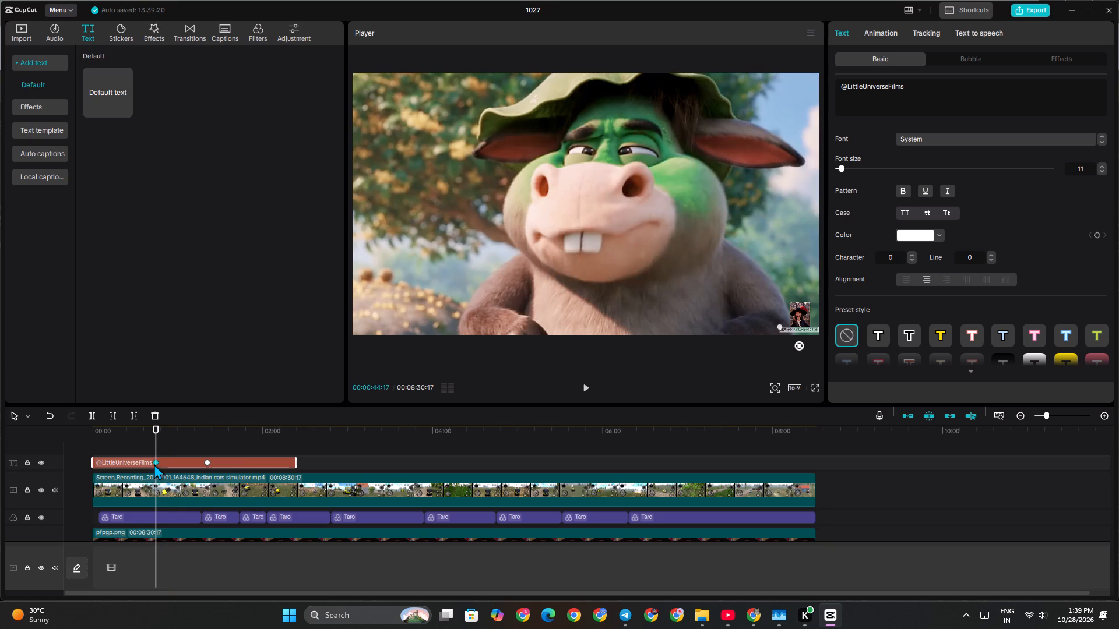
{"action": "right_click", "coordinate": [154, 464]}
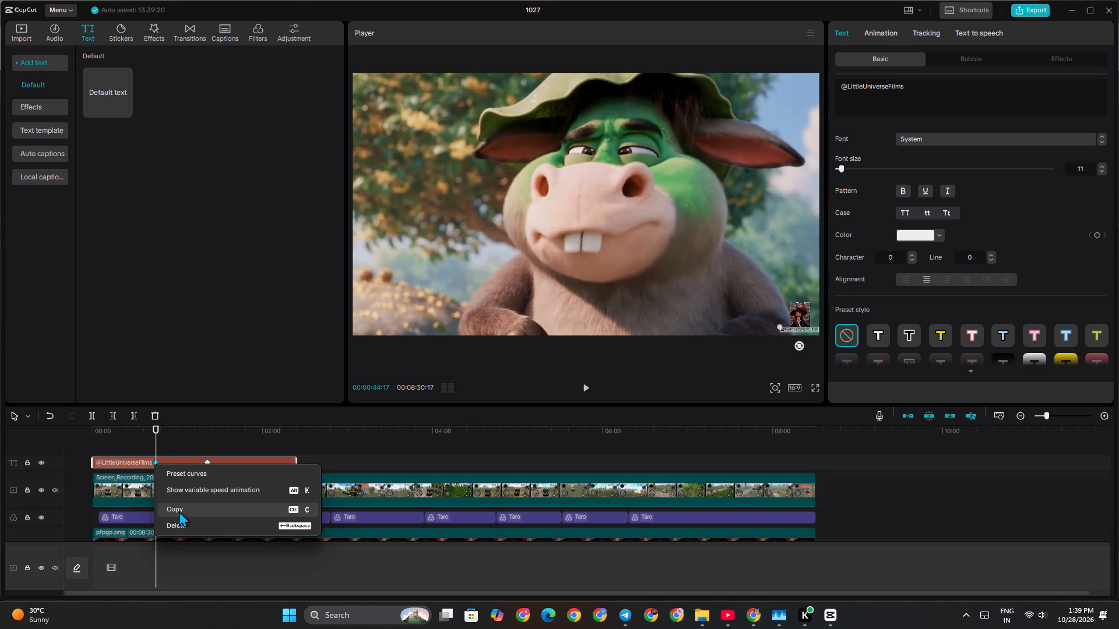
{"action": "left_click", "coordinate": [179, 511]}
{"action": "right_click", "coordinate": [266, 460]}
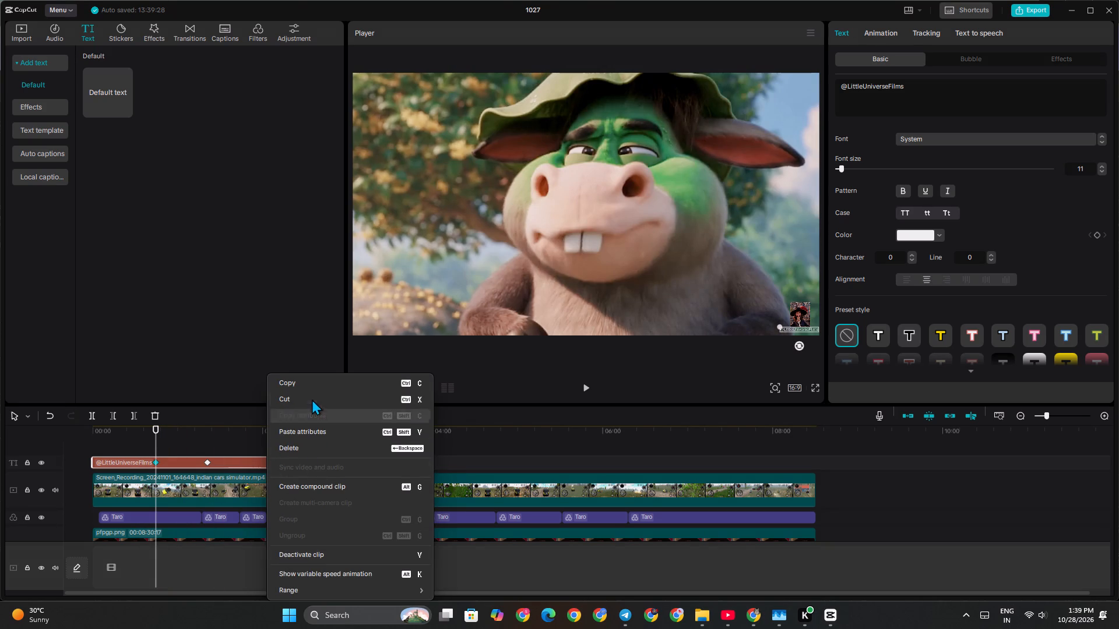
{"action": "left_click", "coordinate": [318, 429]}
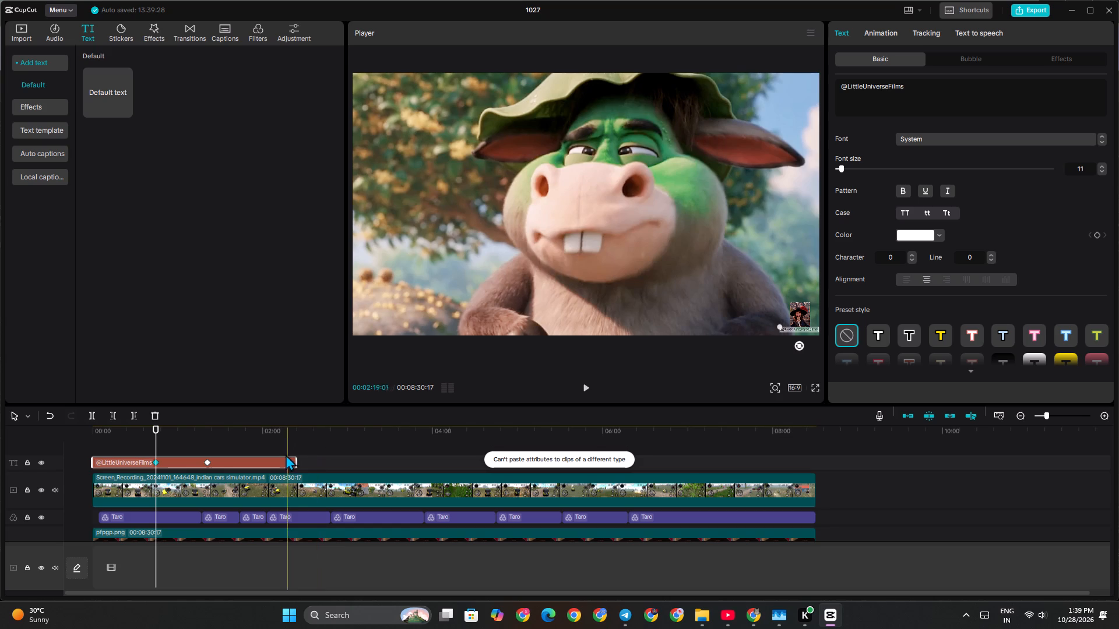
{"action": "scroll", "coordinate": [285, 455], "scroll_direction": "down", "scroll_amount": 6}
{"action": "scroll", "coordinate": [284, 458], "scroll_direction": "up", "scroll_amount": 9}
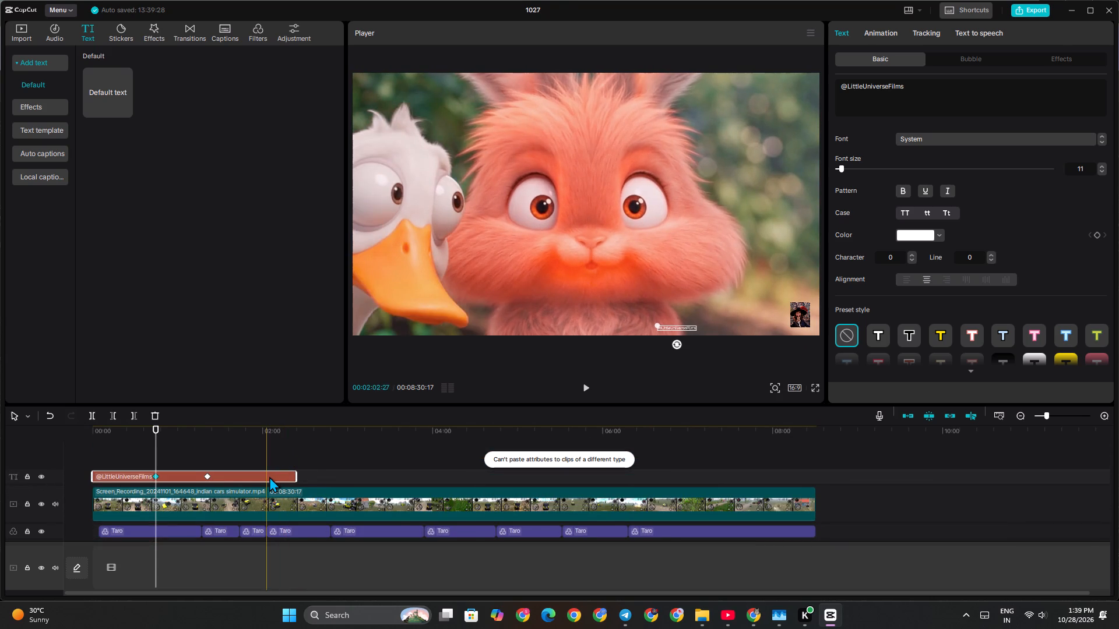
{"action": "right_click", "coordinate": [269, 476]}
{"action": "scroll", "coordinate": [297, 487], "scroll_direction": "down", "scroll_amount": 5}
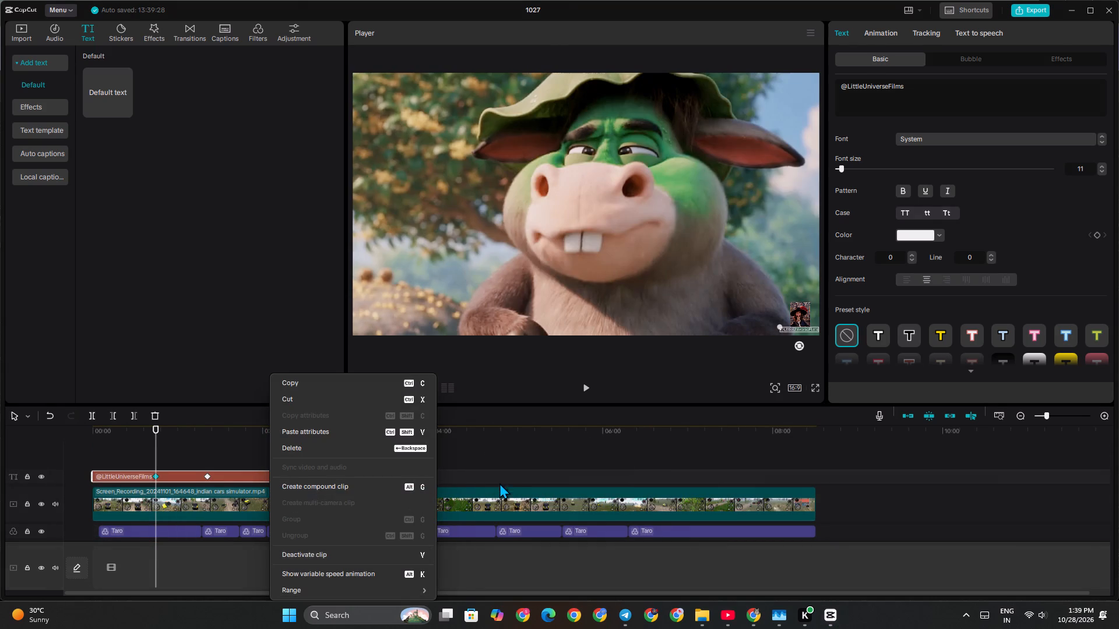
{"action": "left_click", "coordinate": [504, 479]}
{"action": "left_click", "coordinate": [209, 476]}
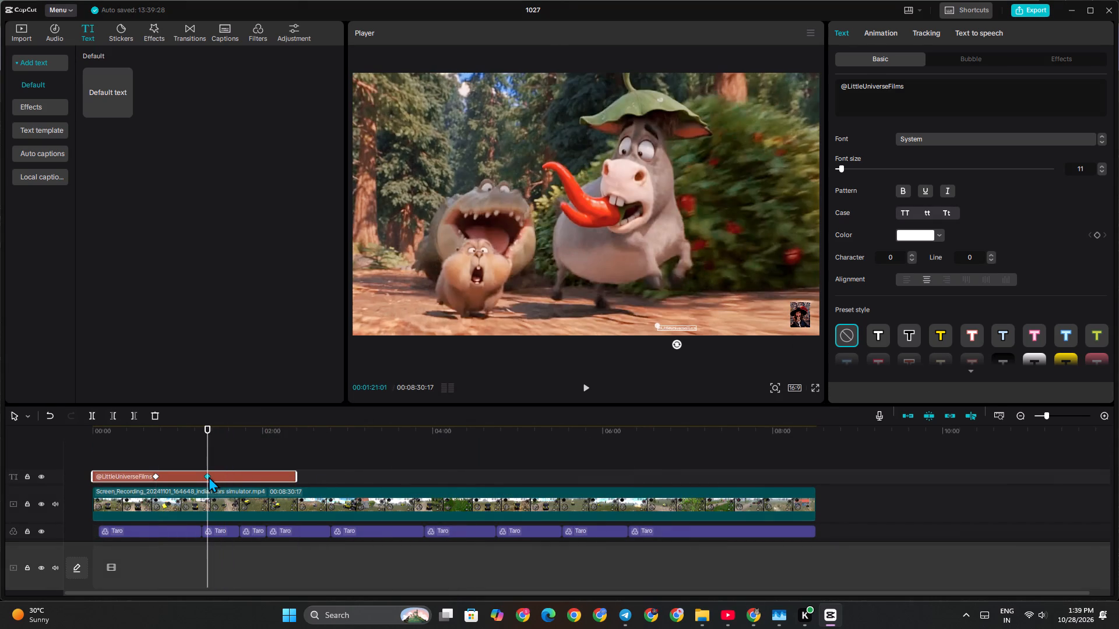
{"action": "left_click_drag", "start_coordinate": [210, 446], "coordinate": [290, 455]}
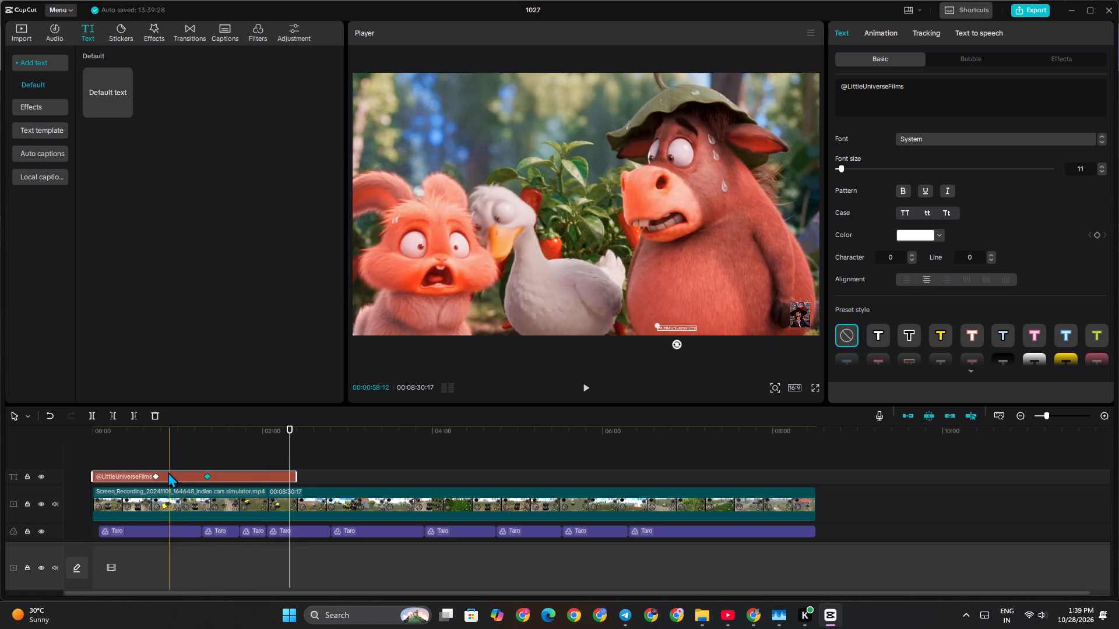
{"action": "left_click_drag", "start_coordinate": [681, 327], "coordinate": [800, 328]}
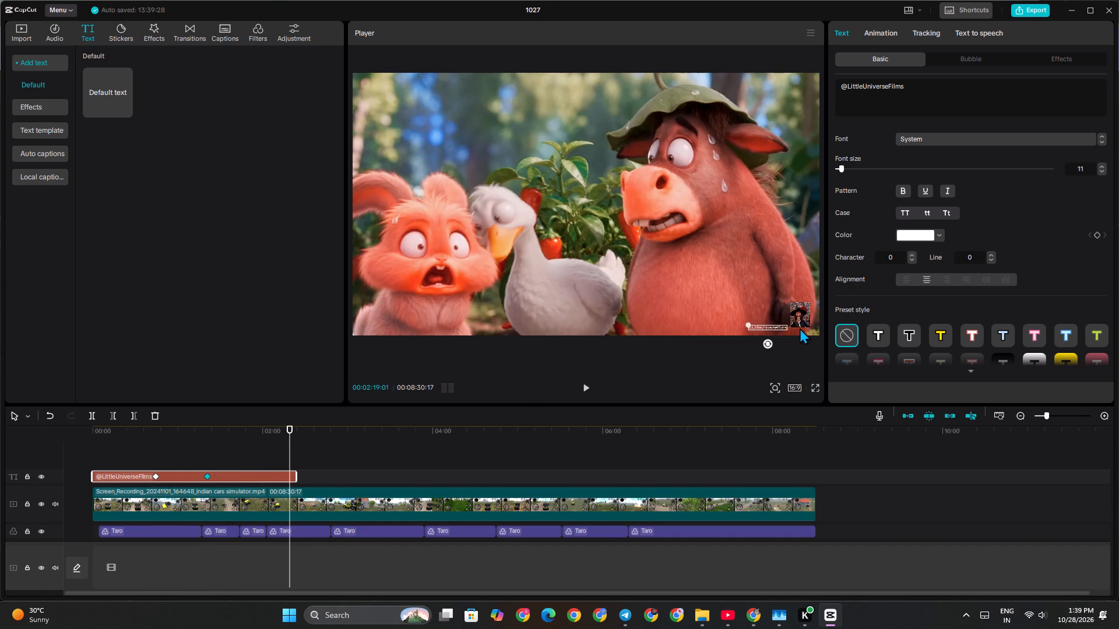
{"action": "left_click_drag", "start_coordinate": [800, 328], "coordinate": [800, 328]}
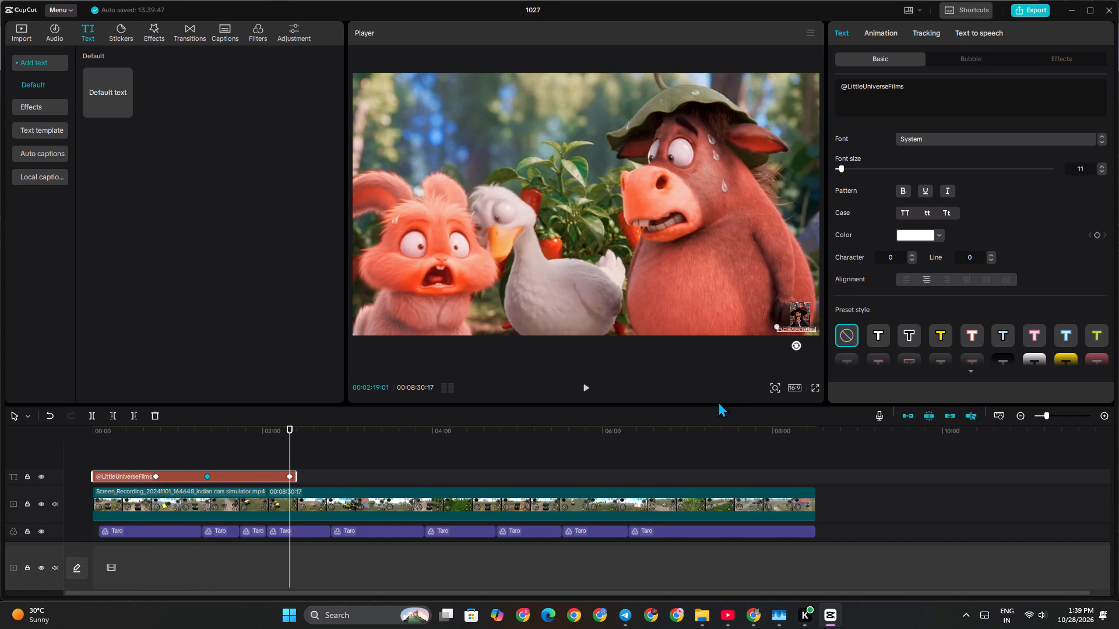
{"action": "left_click", "coordinate": [719, 403]}
{"action": "left_click", "coordinate": [815, 384]}
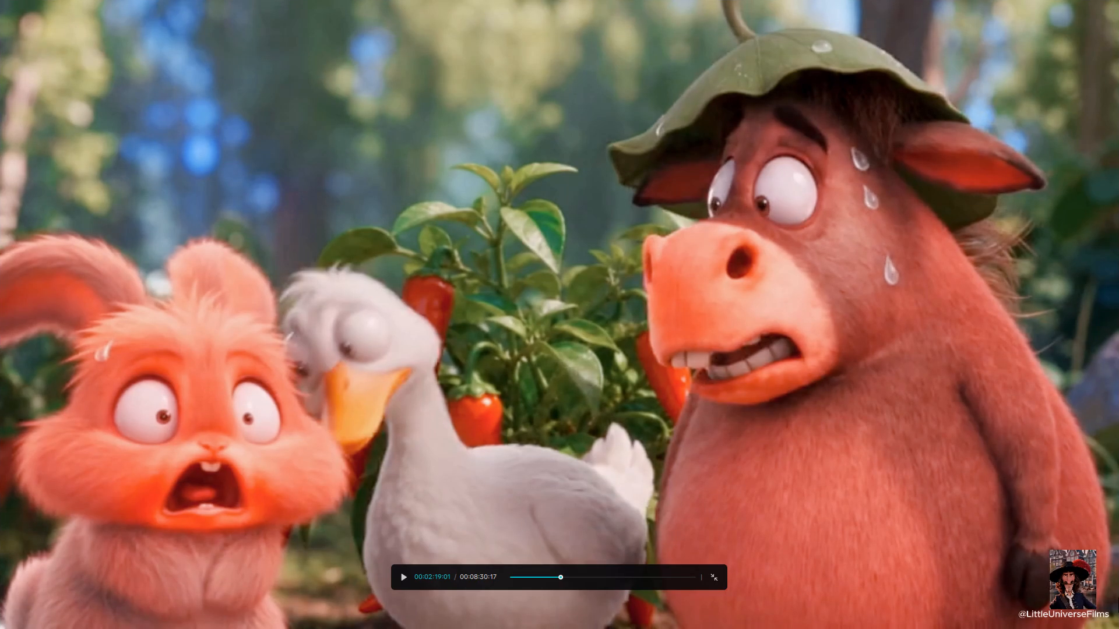
{"action": "left_click", "coordinate": [715, 577]}
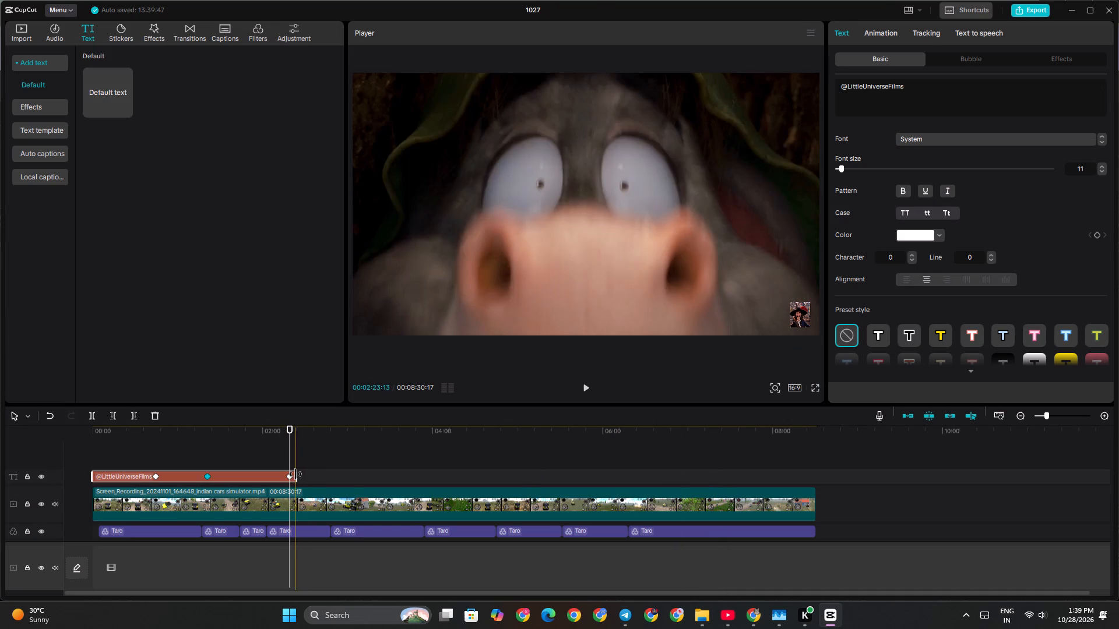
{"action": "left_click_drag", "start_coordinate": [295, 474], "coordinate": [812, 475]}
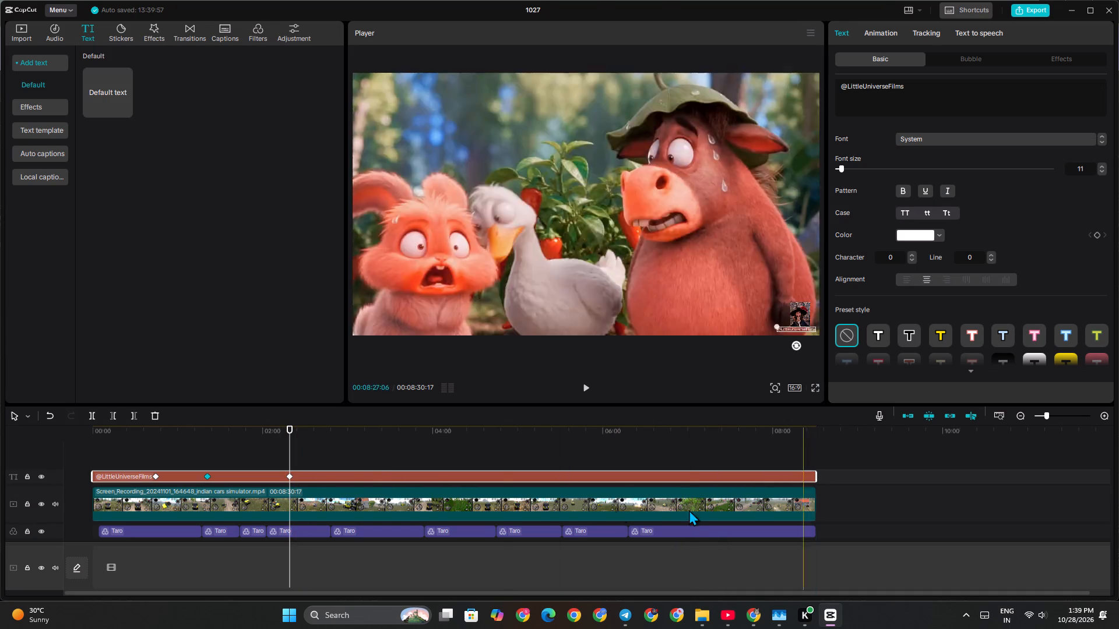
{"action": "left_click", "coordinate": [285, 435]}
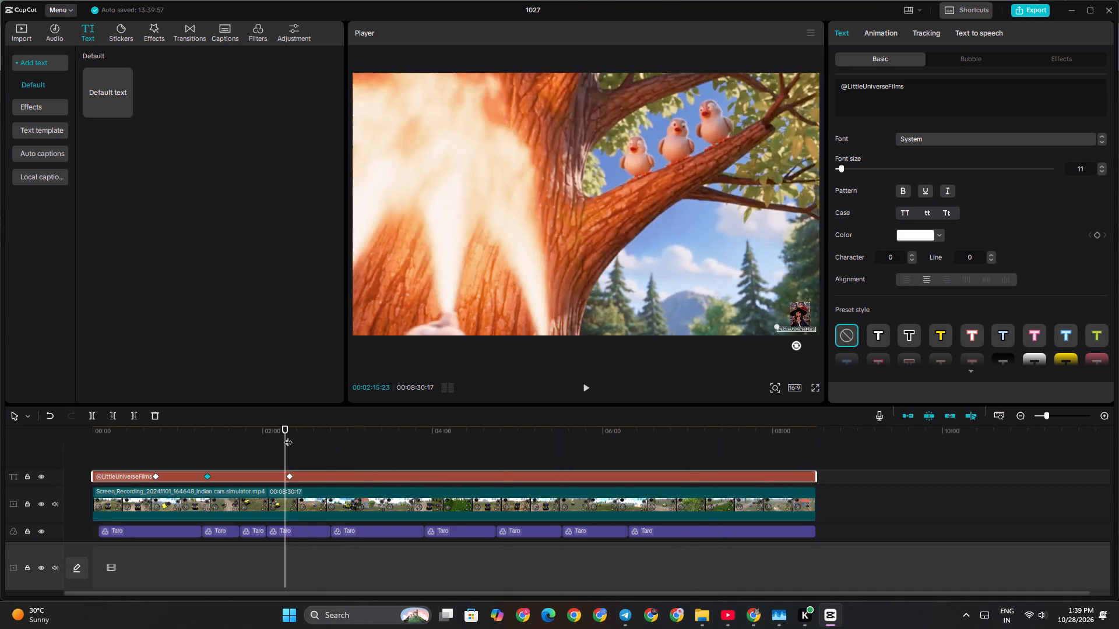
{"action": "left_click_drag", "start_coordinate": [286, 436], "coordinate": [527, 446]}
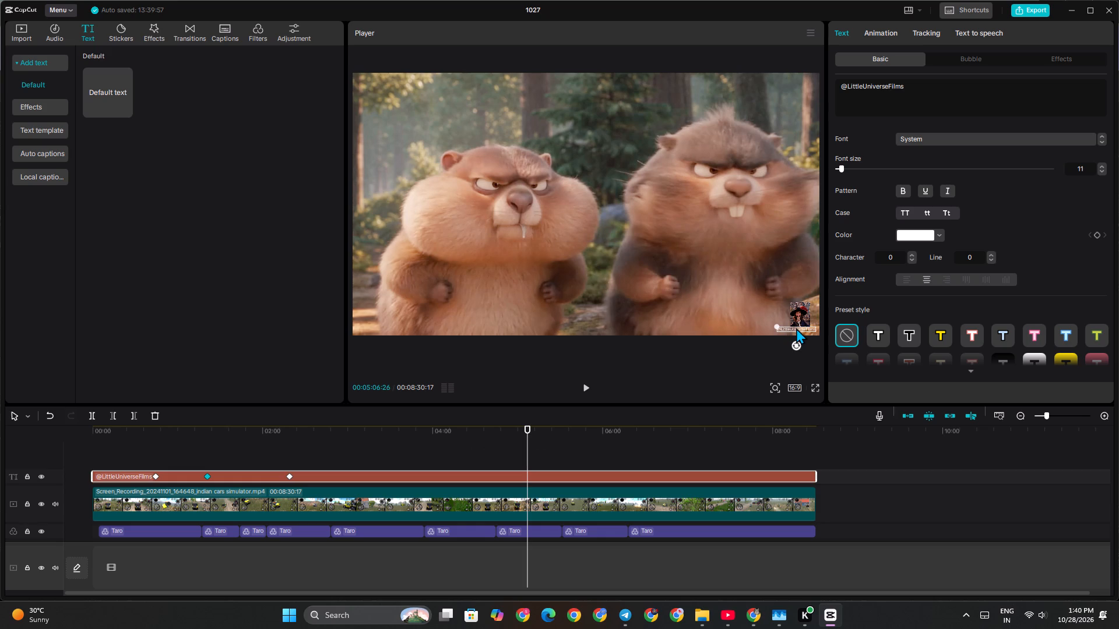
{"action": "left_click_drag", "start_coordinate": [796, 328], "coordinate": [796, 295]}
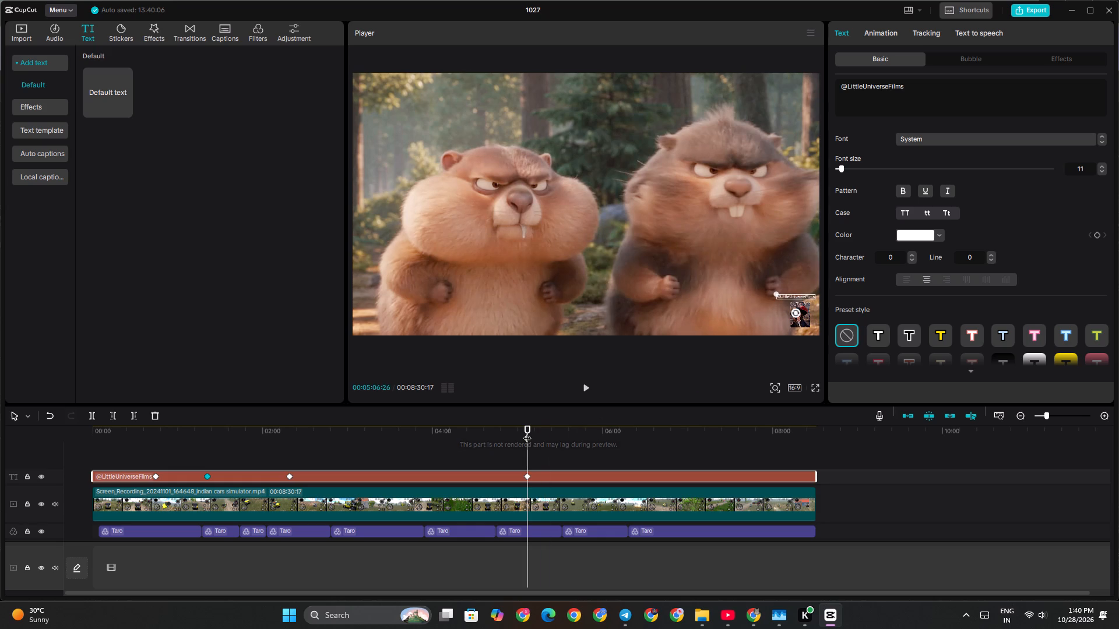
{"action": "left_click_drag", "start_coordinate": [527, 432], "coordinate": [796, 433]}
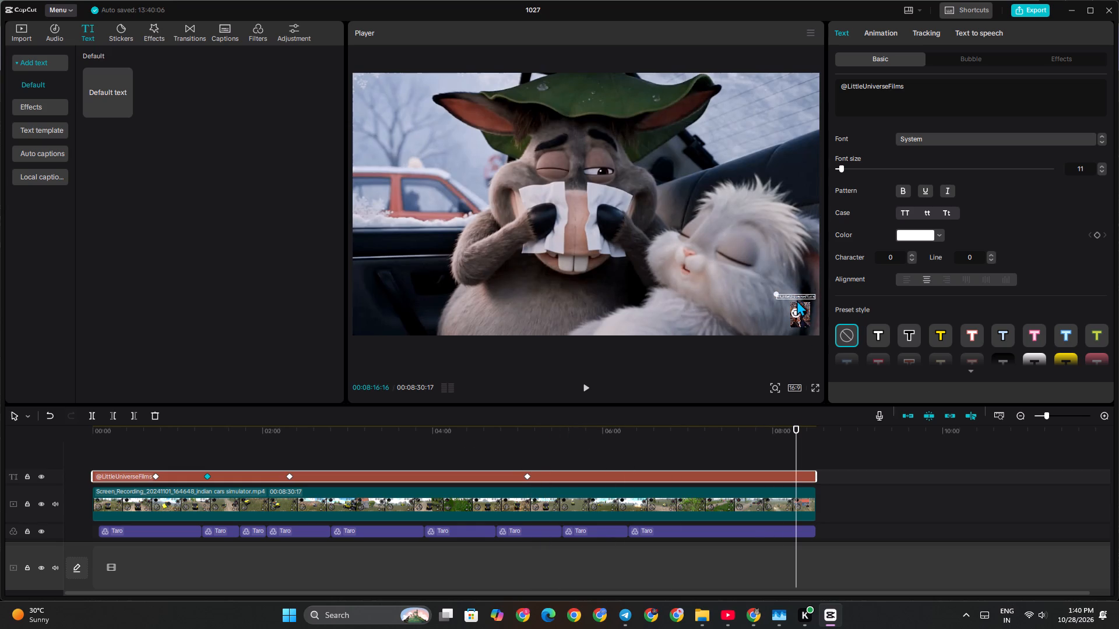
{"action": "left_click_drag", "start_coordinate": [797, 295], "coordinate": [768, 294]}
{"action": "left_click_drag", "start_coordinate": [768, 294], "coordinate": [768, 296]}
{"action": "left_click_drag", "start_coordinate": [794, 426], "coordinate": [747, 426]}
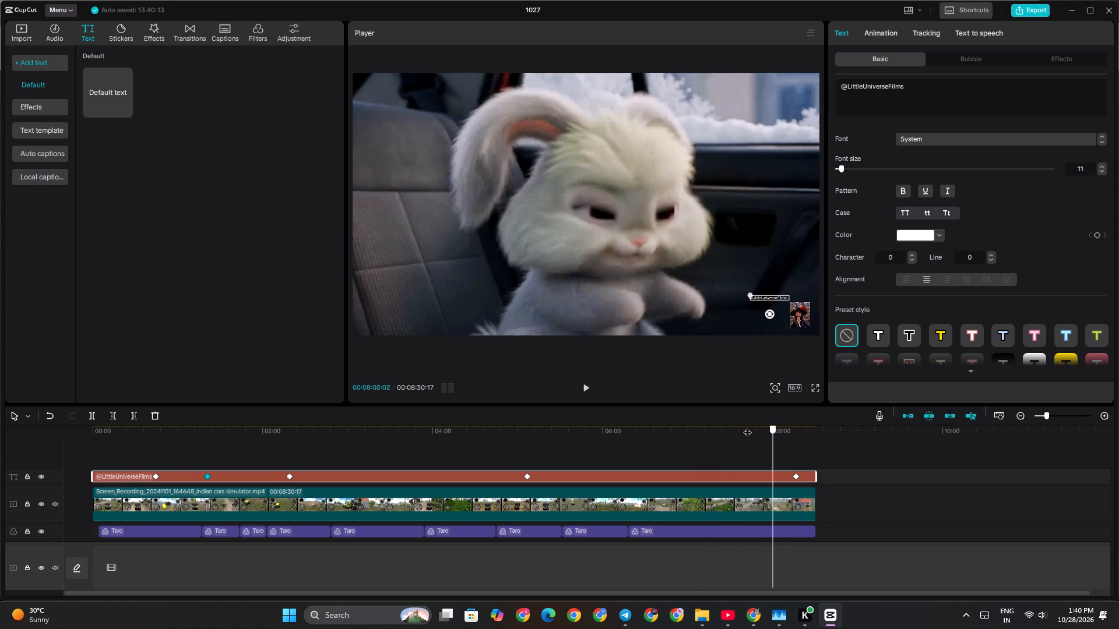
{"action": "left_click_drag", "start_coordinate": [747, 426], "coordinate": [653, 427]}
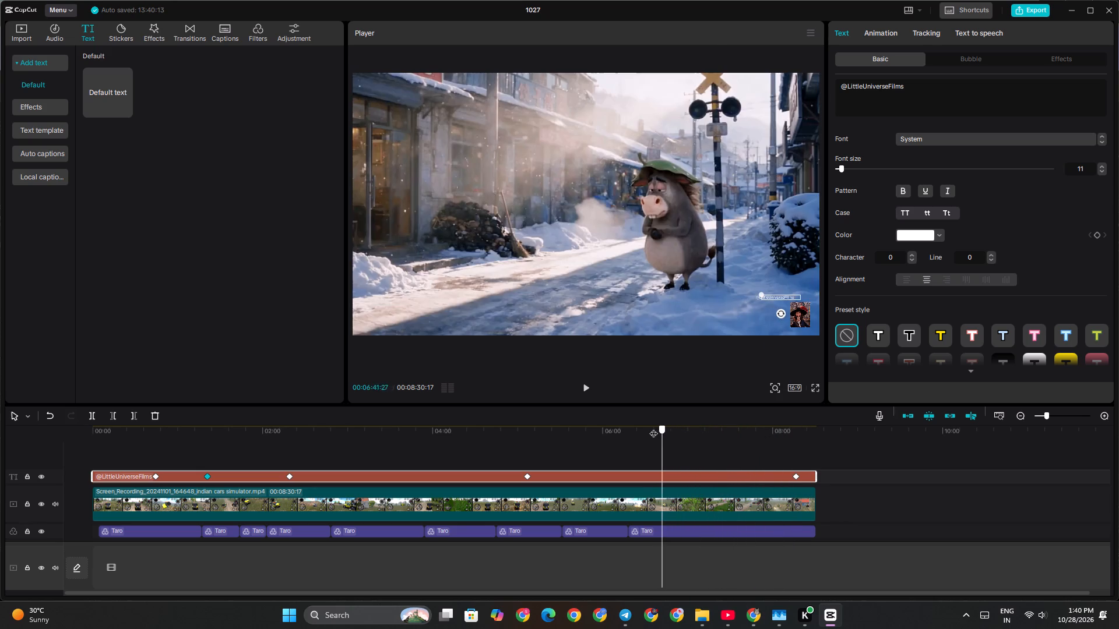
{"action": "left_click_drag", "start_coordinate": [653, 427], "coordinate": [547, 428]}
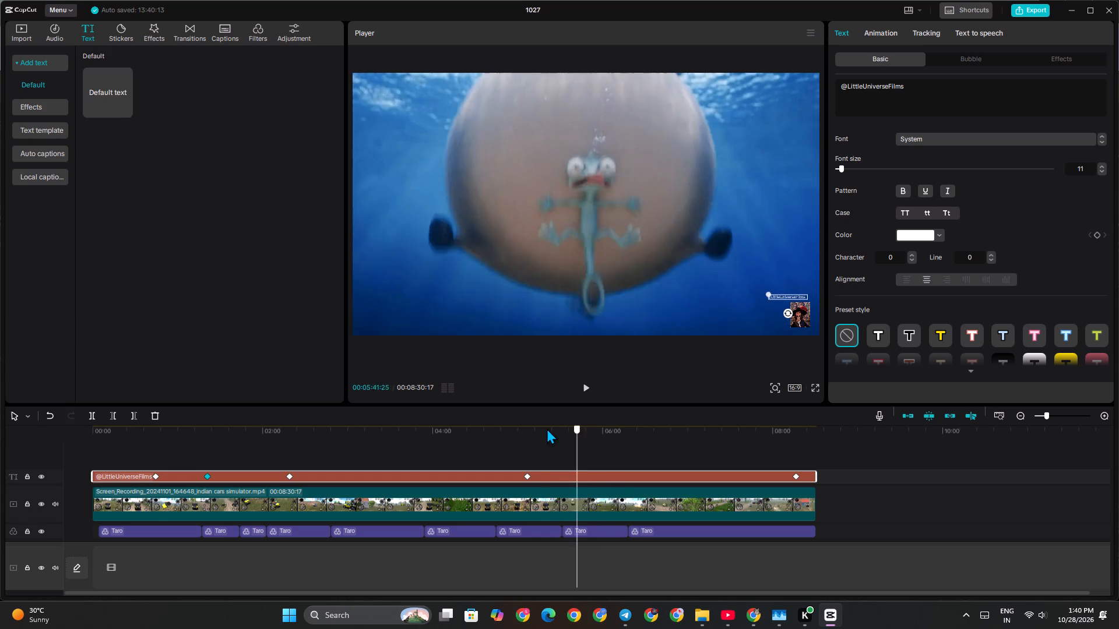
{"action": "left_click_drag", "start_coordinate": [547, 428], "coordinate": [531, 428]}
{"action": "key", "text": "space"}
{"action": "key", "text": "space"}
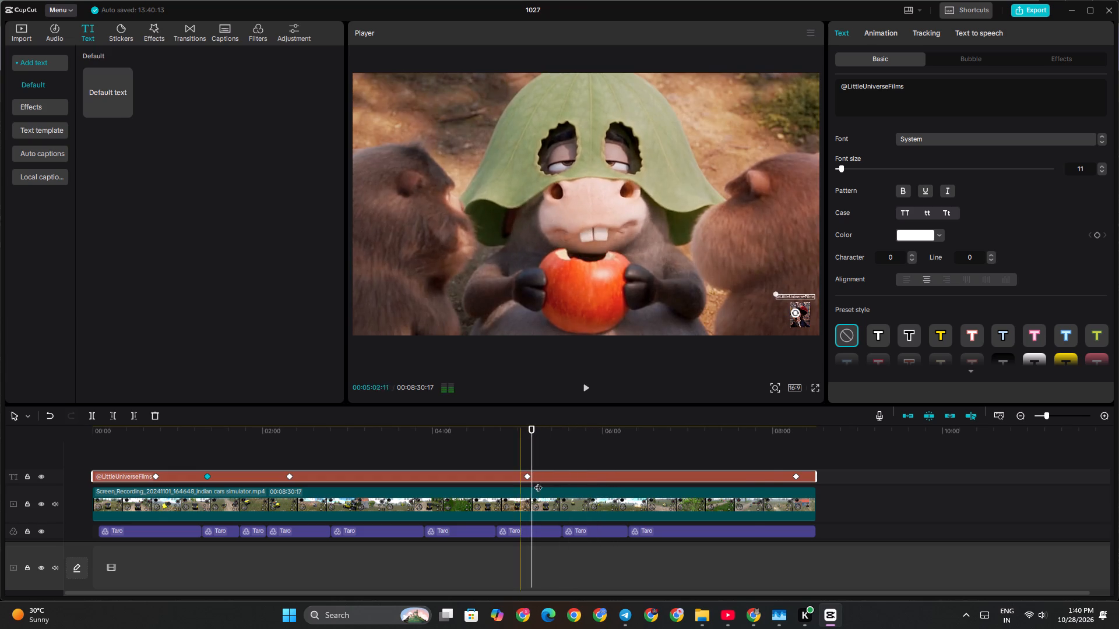
{"action": "left_click_drag", "start_coordinate": [815, 476], "coordinate": [530, 471]}
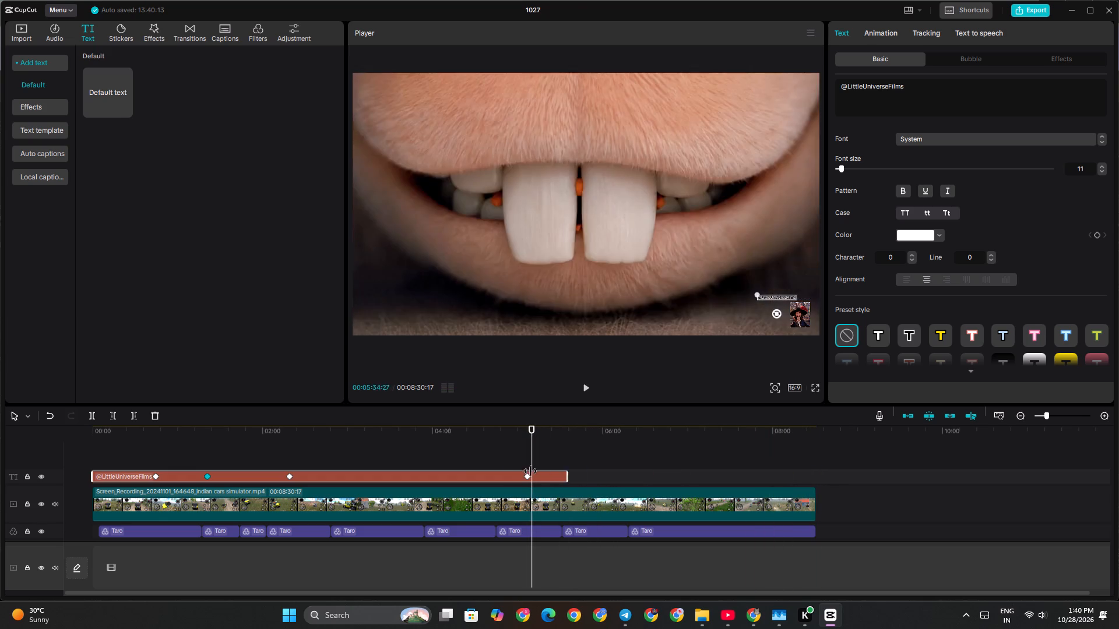
{"action": "left_click_drag", "start_coordinate": [530, 471], "coordinate": [477, 471]}
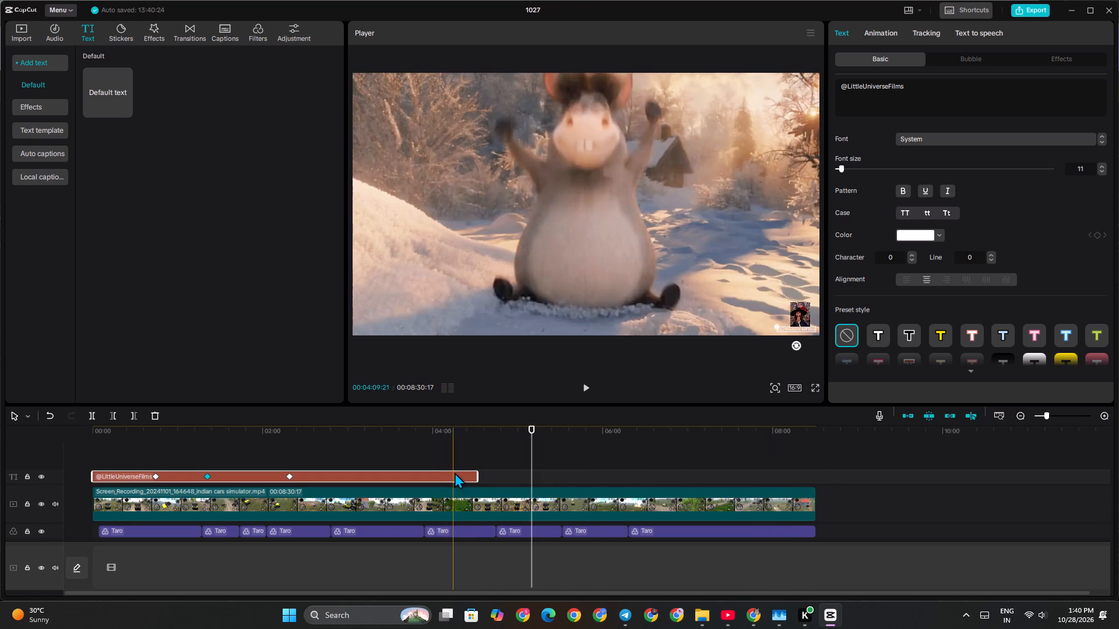
{"action": "key", "text": "ctrl+c"}
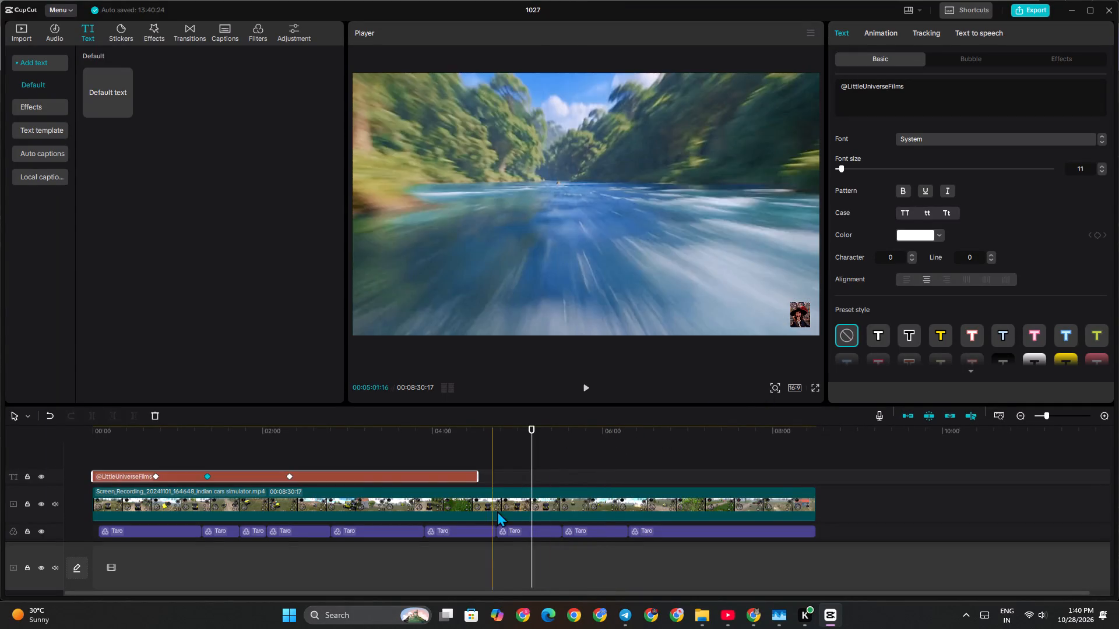
{"action": "left_click", "coordinate": [565, 475]}
{"action": "key", "text": "ctrl+v"}
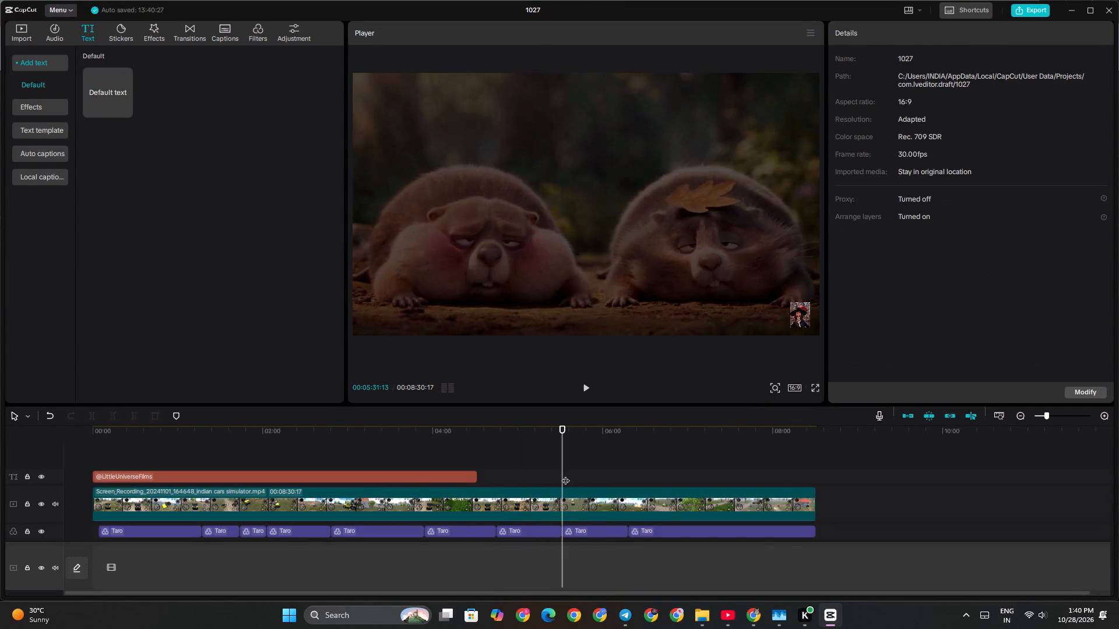
{"action": "scroll", "coordinate": [565, 475], "scroll_direction": "up", "scroll_amount": 3}
{"action": "scroll", "coordinate": [560, 465], "scroll_direction": "down", "scroll_amount": 5}
{"action": "scroll", "coordinate": [558, 464], "scroll_direction": "up", "scroll_amount": 5}
{"action": "left_click", "coordinate": [399, 475]}
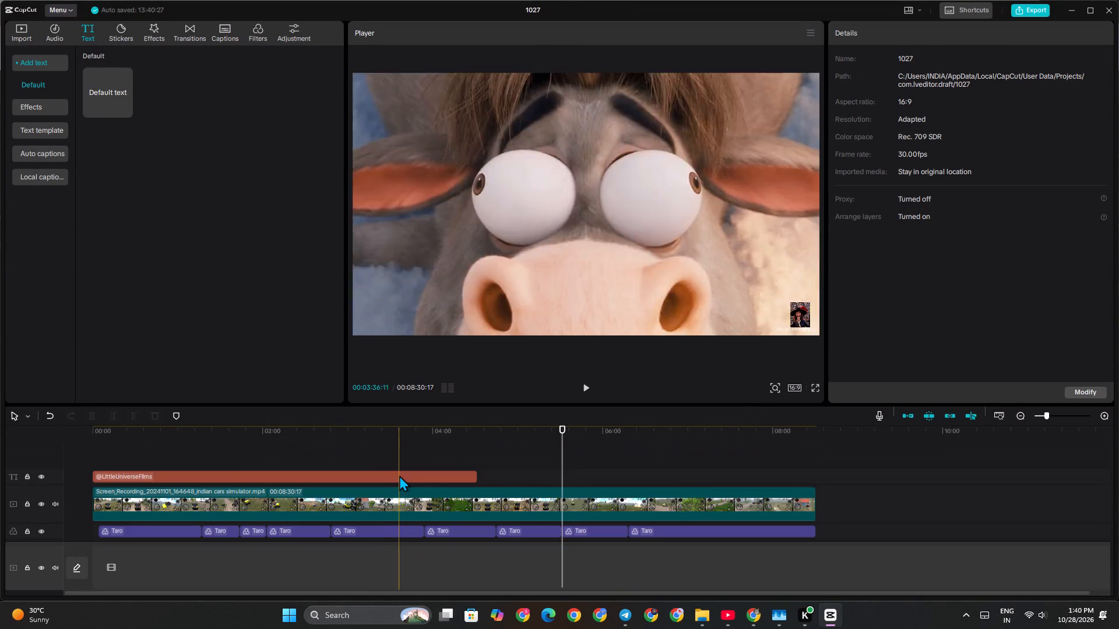
{"action": "right_click", "coordinate": [399, 481]}
{"action": "right_click", "coordinate": [399, 481]}
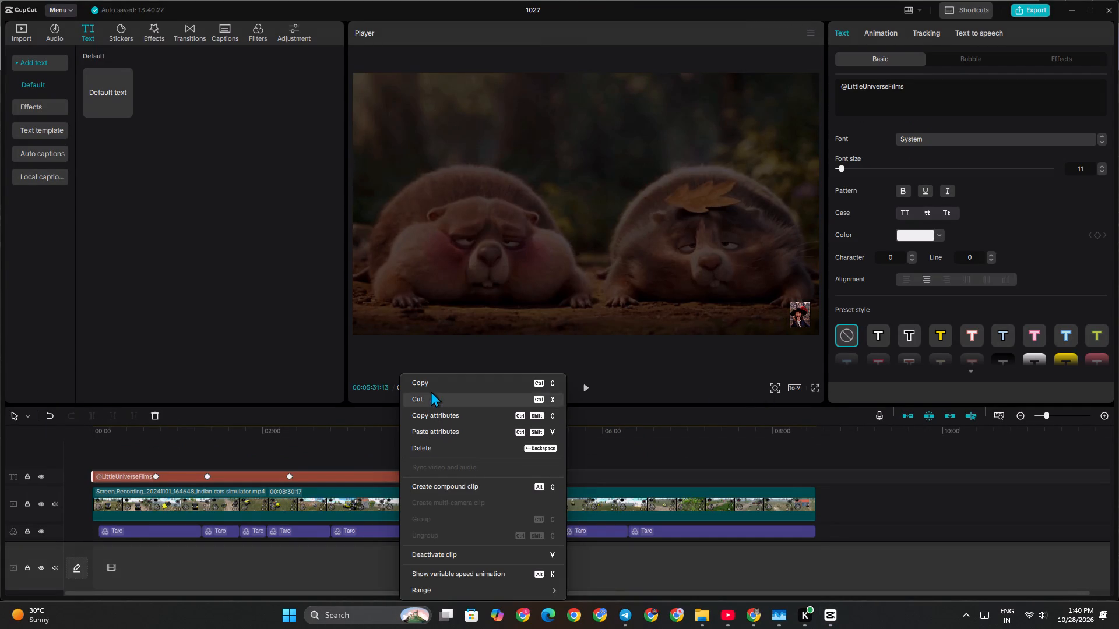
{"action": "left_click", "coordinate": [432, 388]}
{"action": "right_click", "coordinate": [568, 464]}
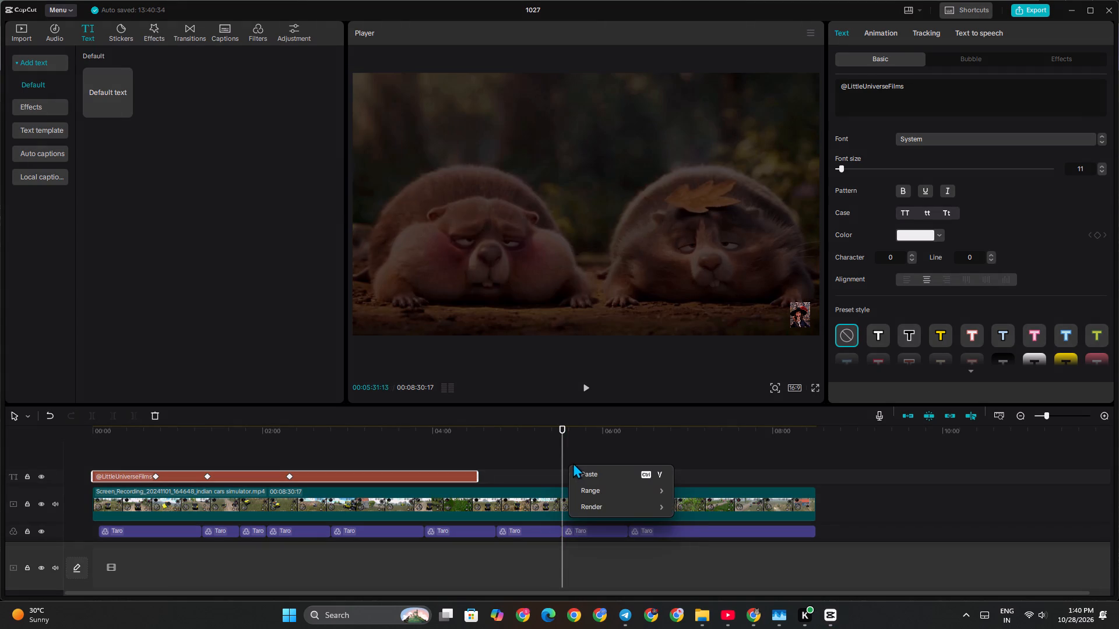
{"action": "left_click", "coordinate": [583, 468]}
{"action": "left_click_drag", "start_coordinate": [617, 473], "coordinate": [537, 478]}
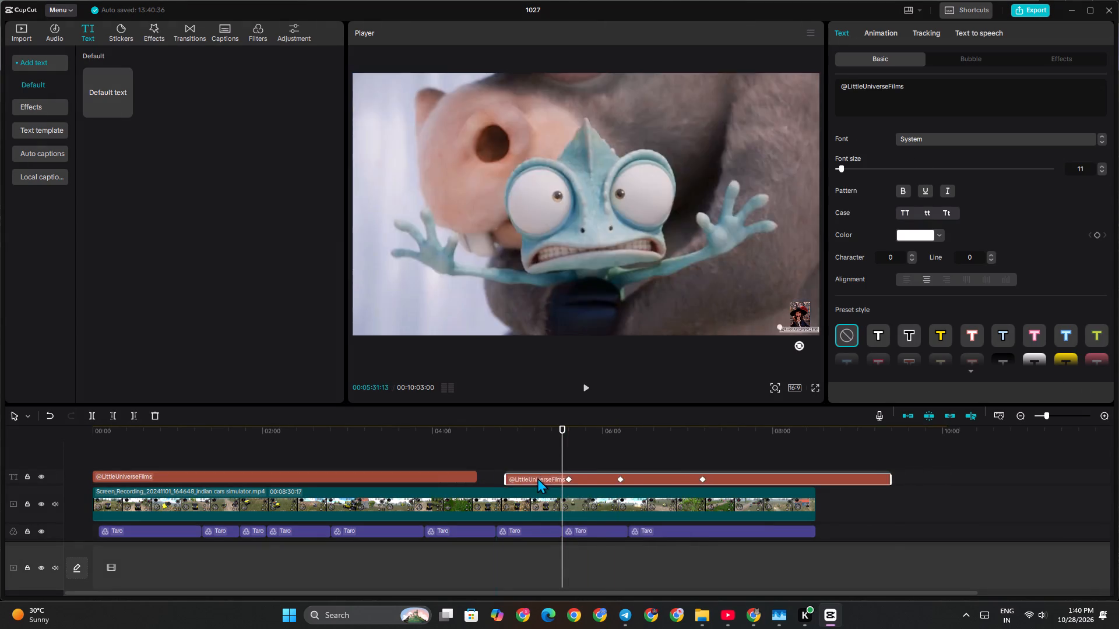
{"action": "left_click_drag", "start_coordinate": [537, 478], "coordinate": [533, 477]}
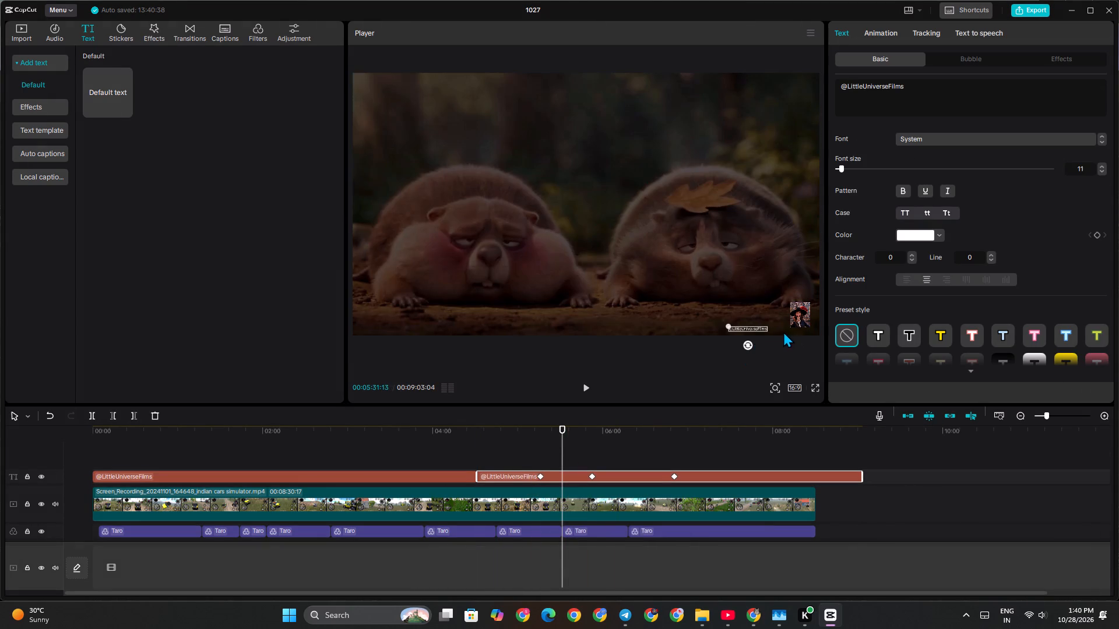
At 00:05:31:13, set a position keyframe in the second text clip by moving the text to the picture's top-right corner.
{"action": "left_click_drag", "start_coordinate": [758, 327], "coordinate": [805, 83]}
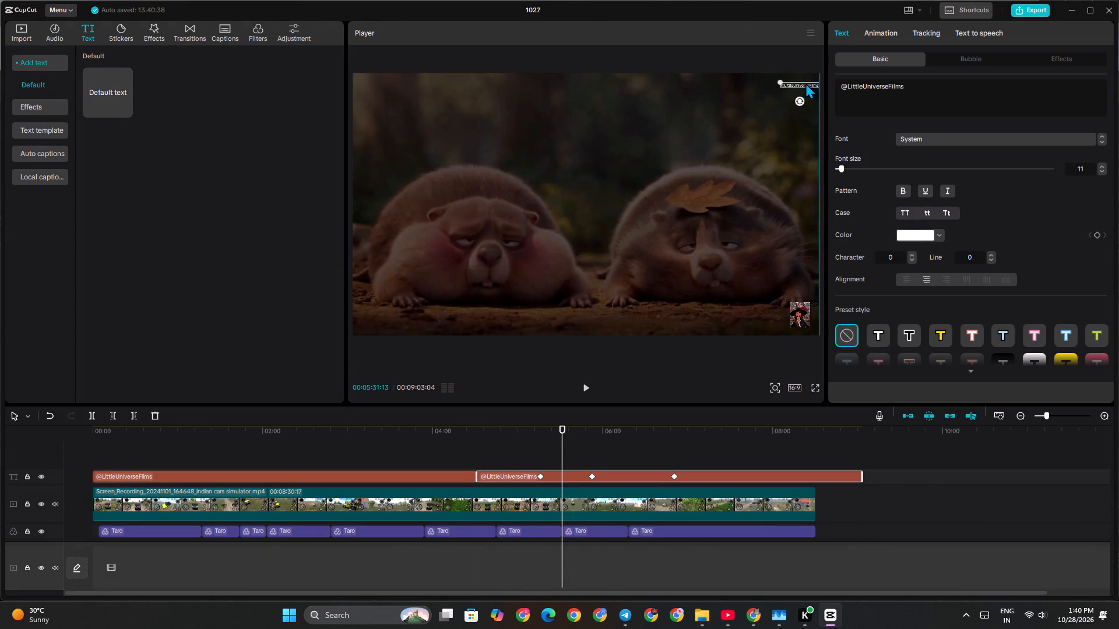
{"action": "left_click_drag", "start_coordinate": [805, 83], "coordinate": [805, 79]}
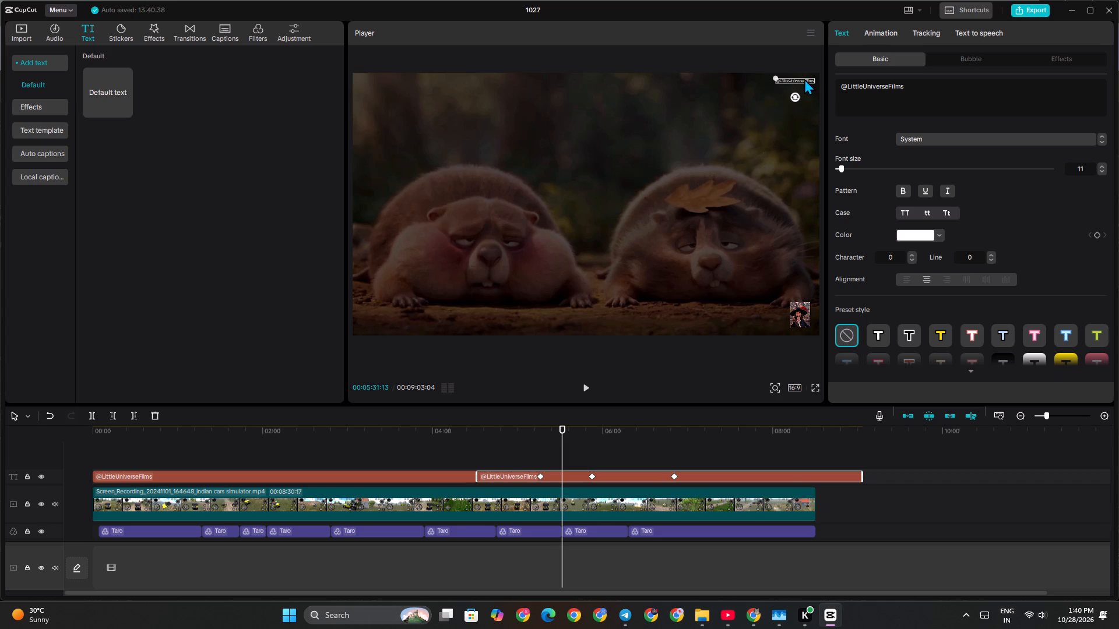
{"action": "left_click_drag", "start_coordinate": [863, 475], "coordinate": [813, 473]}
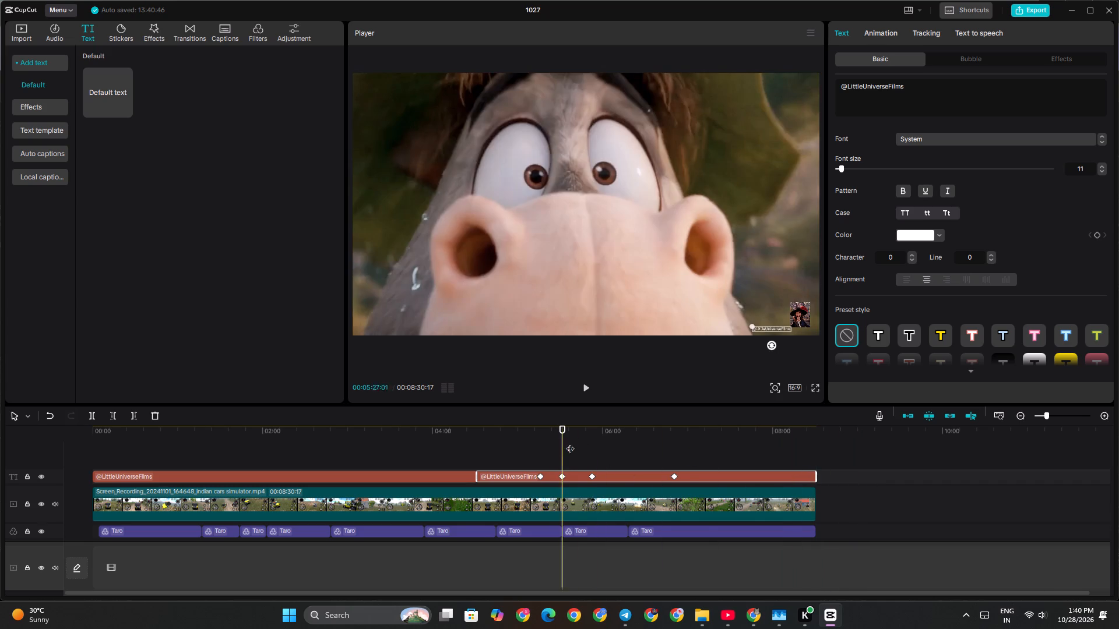
Play back the second text clip from about 05:00 and delete its first position keyframe at 00:05:16:04.
{"action": "left_click_drag", "start_coordinate": [564, 441], "coordinate": [516, 440]}
{"action": "key", "text": "space"}
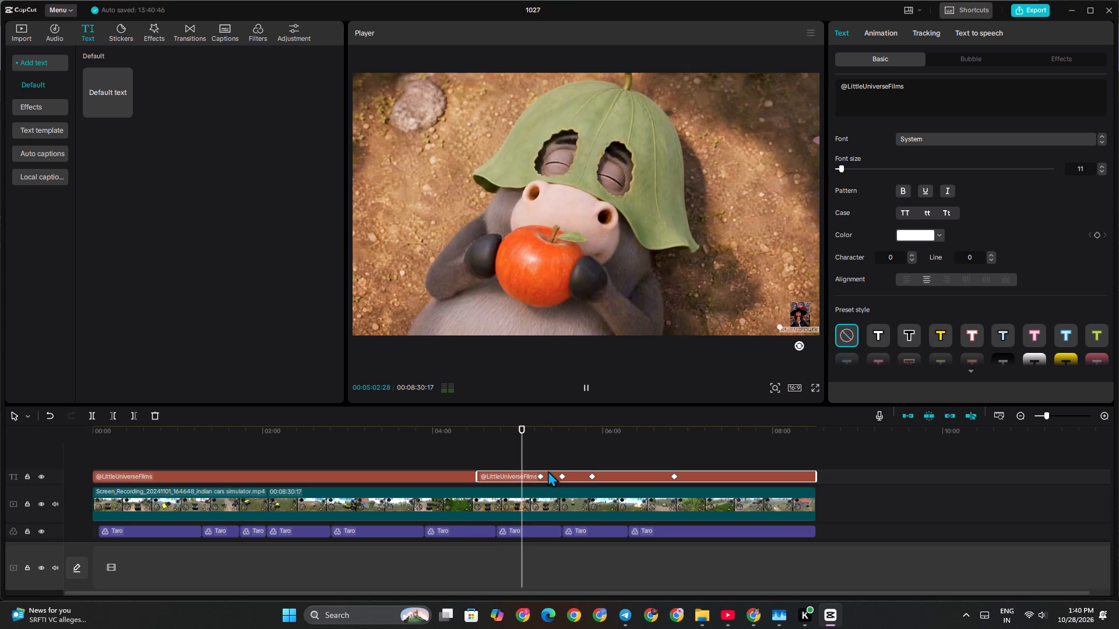
{"action": "left_click", "coordinate": [541, 476]}
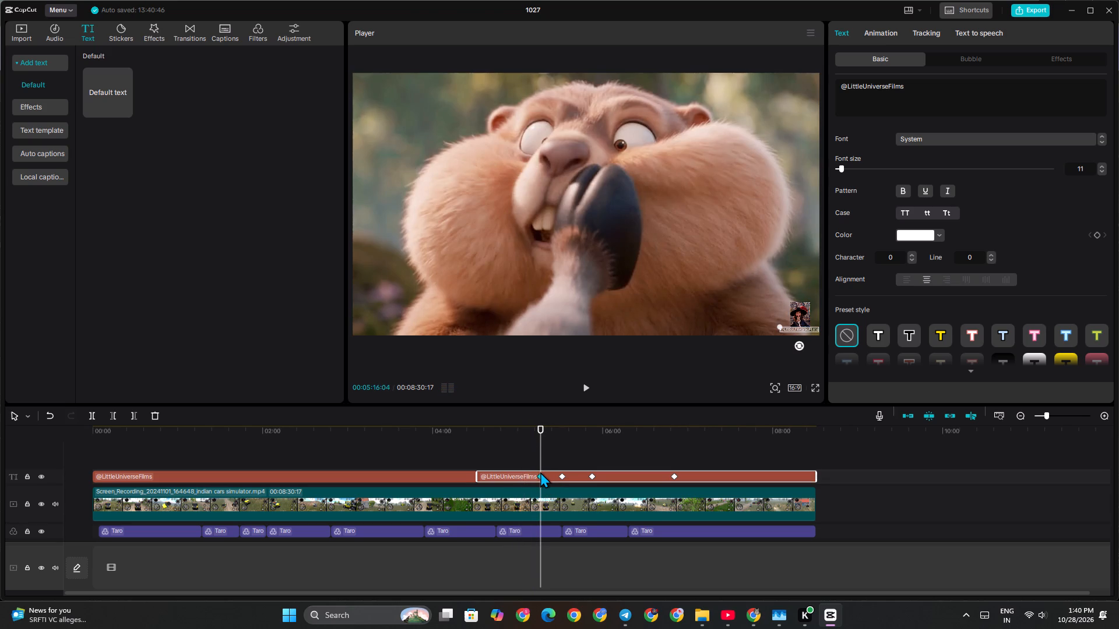
{"action": "left_click", "coordinate": [542, 455]}
{"action": "left_click", "coordinate": [542, 437]}
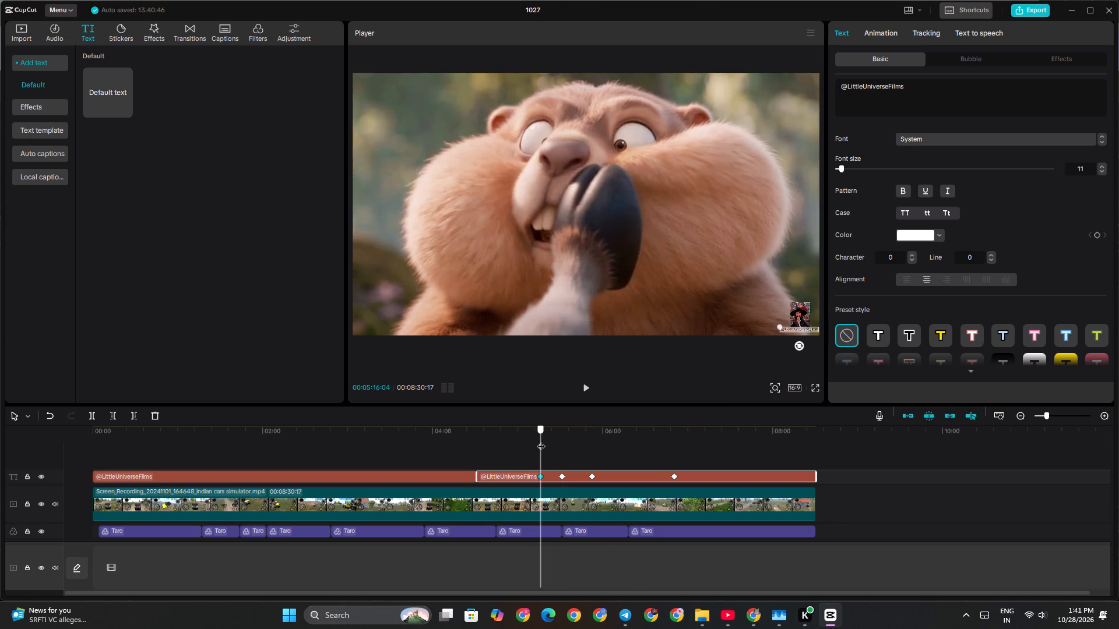
{"action": "left_click", "coordinate": [540, 453]}
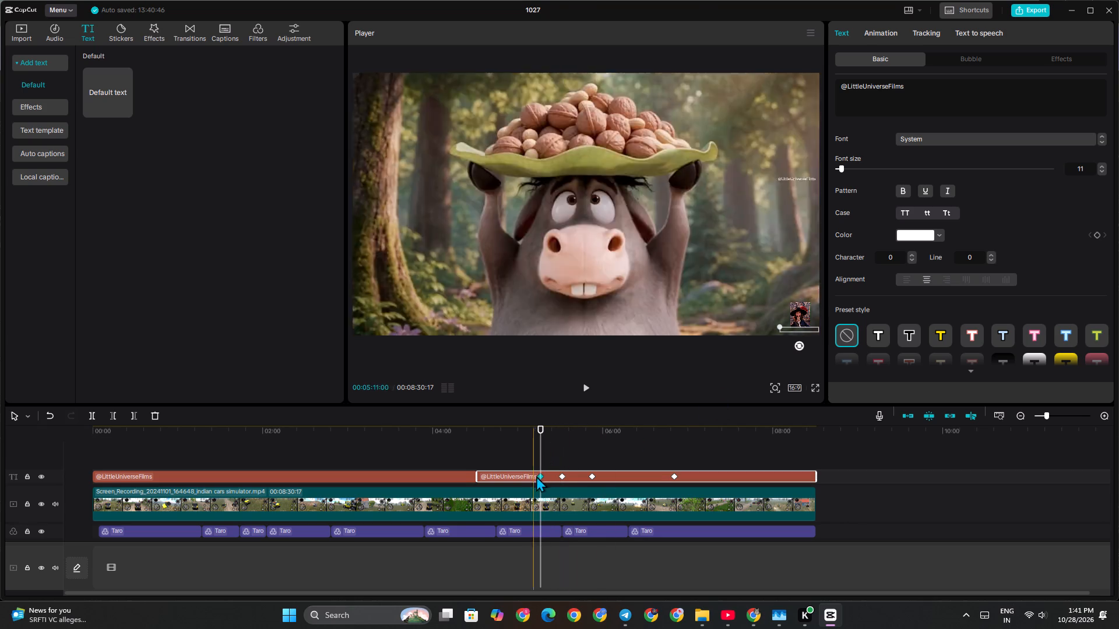
{"action": "left_click", "coordinate": [540, 475]}
{"action": "key", "text": "BackSpace"}
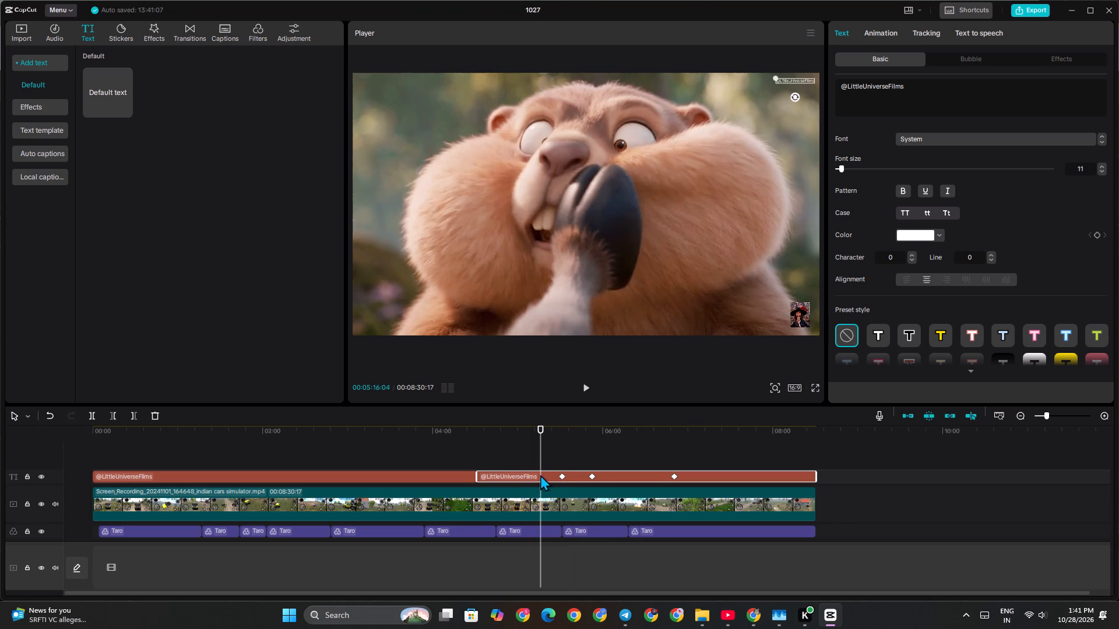
{"action": "left_click", "coordinate": [564, 477]}
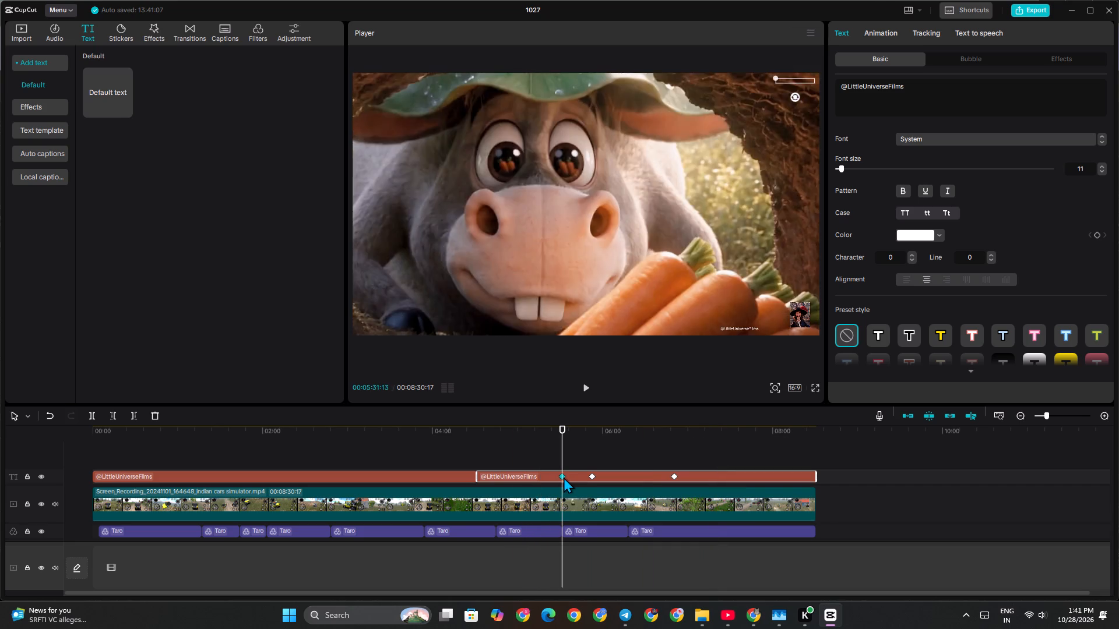
{"action": "left_click_drag", "start_coordinate": [564, 461], "coordinate": [510, 461]}
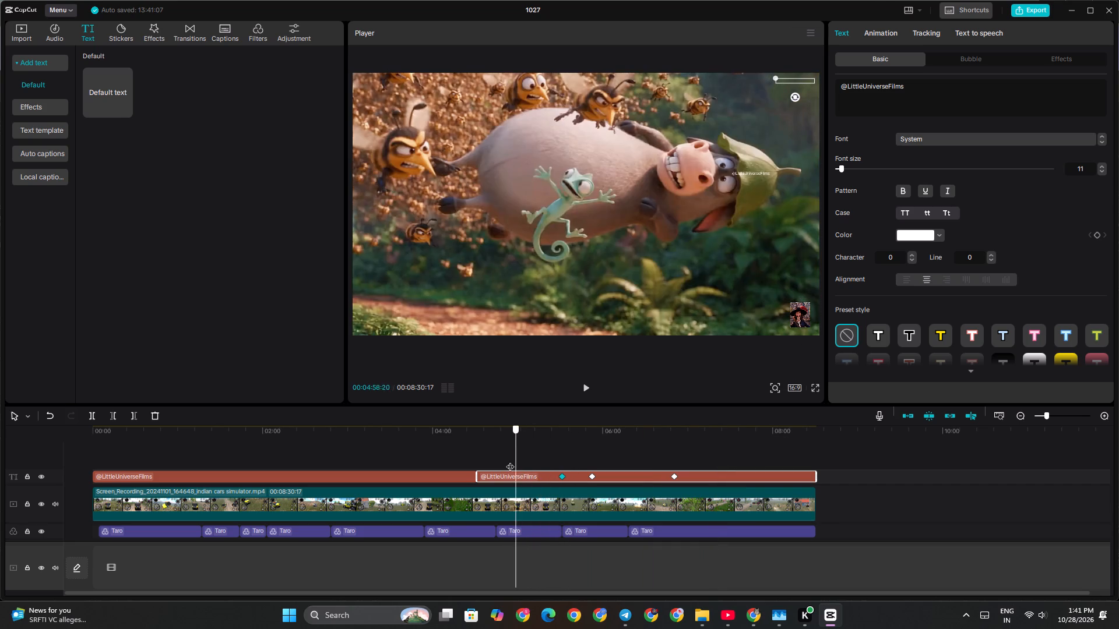
{"action": "left_click_drag", "start_coordinate": [510, 461], "coordinate": [508, 461]}
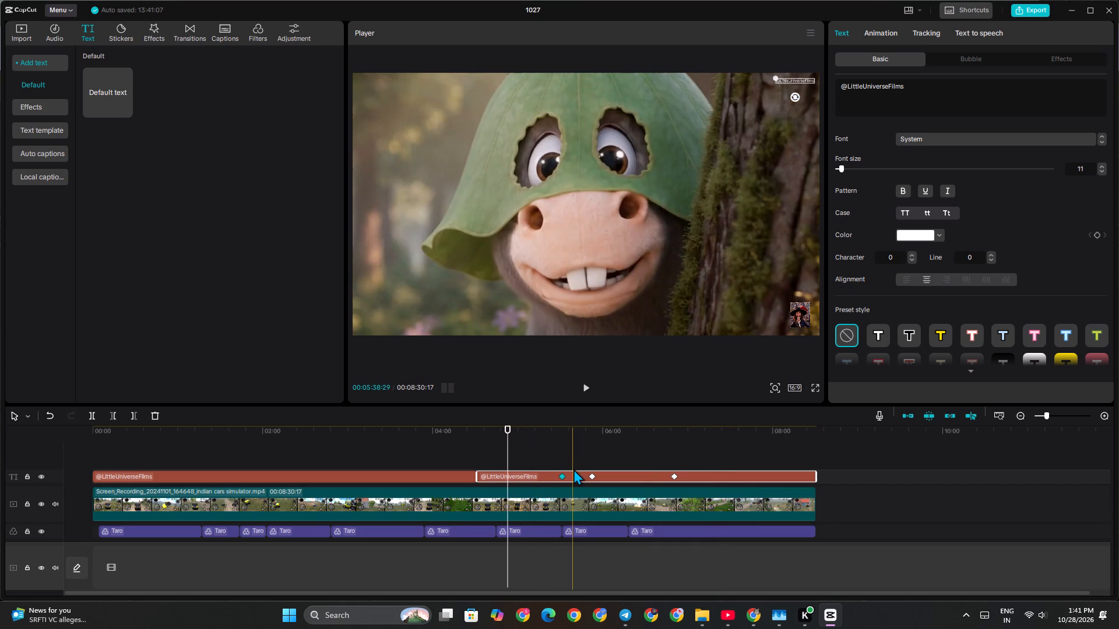
{"action": "left_click_drag", "start_coordinate": [561, 476], "coordinate": [478, 476]}
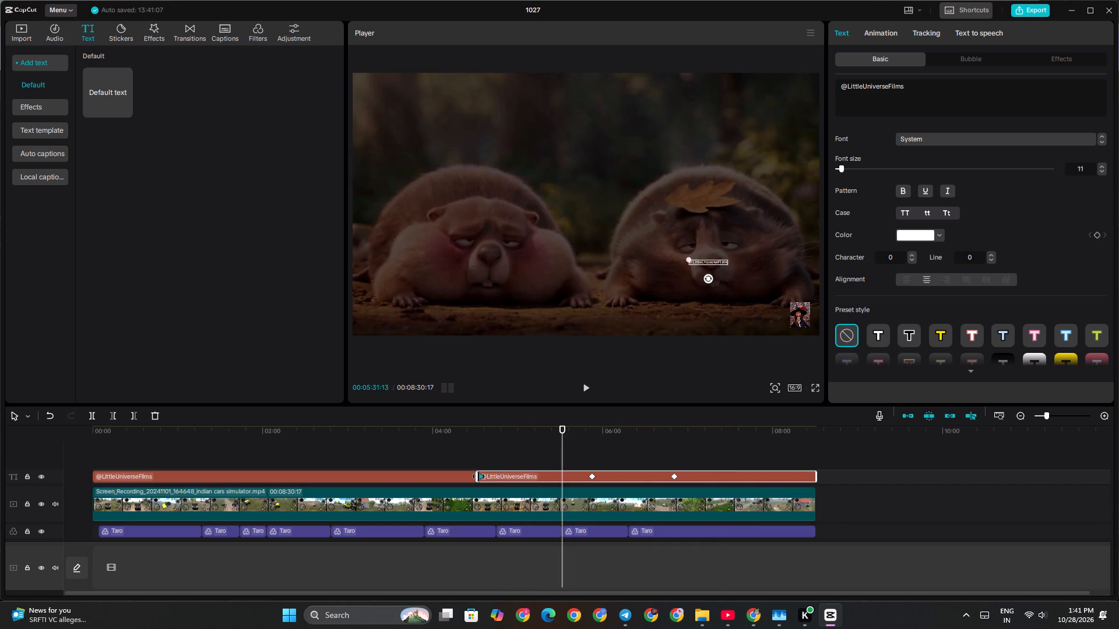
{"action": "left_click_drag", "start_coordinate": [478, 476], "coordinate": [477, 476]}
At the 00:05:52:18 keyframe, reposition the second clip's text at the picture's top edge, right of centre.
{"action": "left_click_drag", "start_coordinate": [562, 451], "coordinate": [582, 454]}
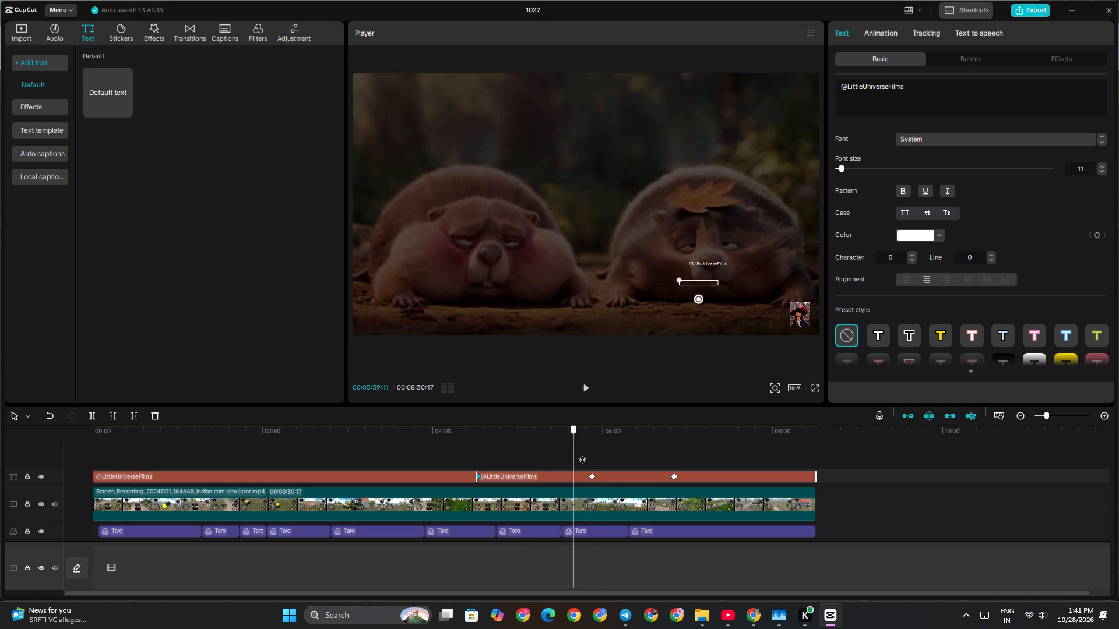
{"action": "left_click_drag", "start_coordinate": [582, 454], "coordinate": [595, 455]}
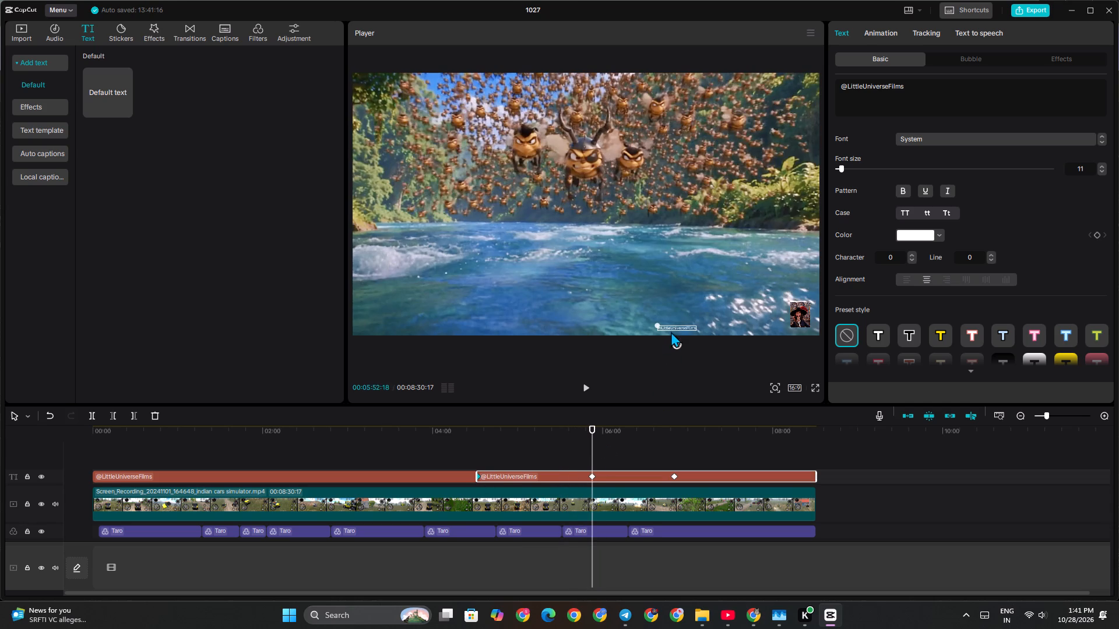
{"action": "left_click_drag", "start_coordinate": [672, 329], "coordinate": [706, 83]}
{"action": "left_click_drag", "start_coordinate": [706, 83], "coordinate": [704, 83]}
At the 00:06:50:18 keyframe, reposition the second clip's text in the picture's top-right corner.
{"action": "left_click_drag", "start_coordinate": [594, 440], "coordinate": [675, 435]}
{"action": "left_click_drag", "start_coordinate": [798, 328], "coordinate": [802, 311]}
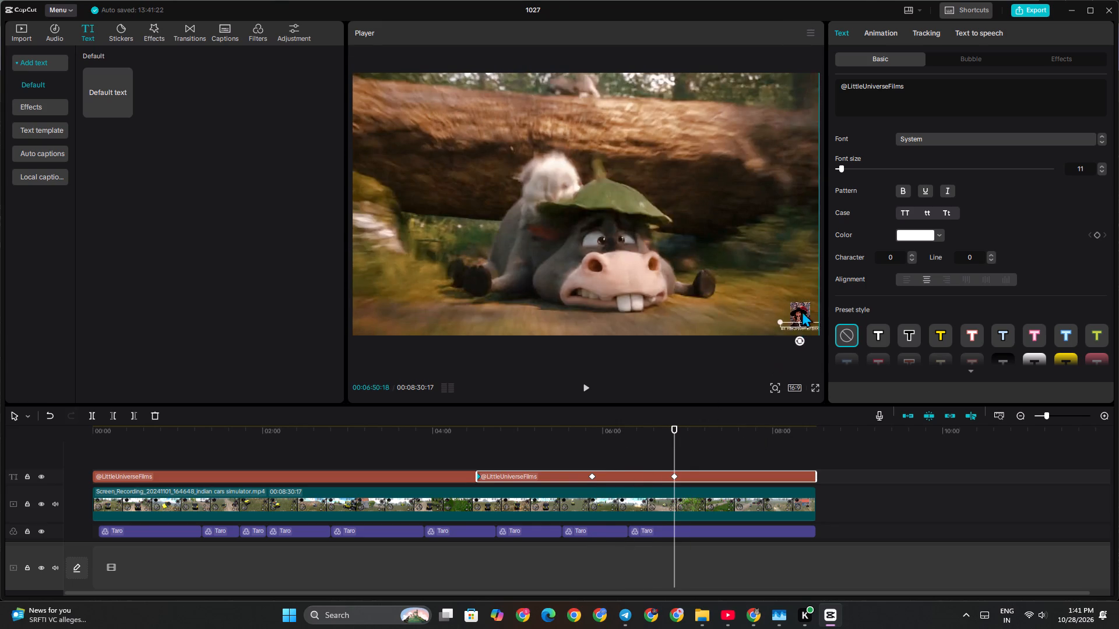
{"action": "left_click_drag", "start_coordinate": [802, 311], "coordinate": [805, 296]}
{"action": "left_click_drag", "start_coordinate": [809, 257], "coordinate": [809, 118]}
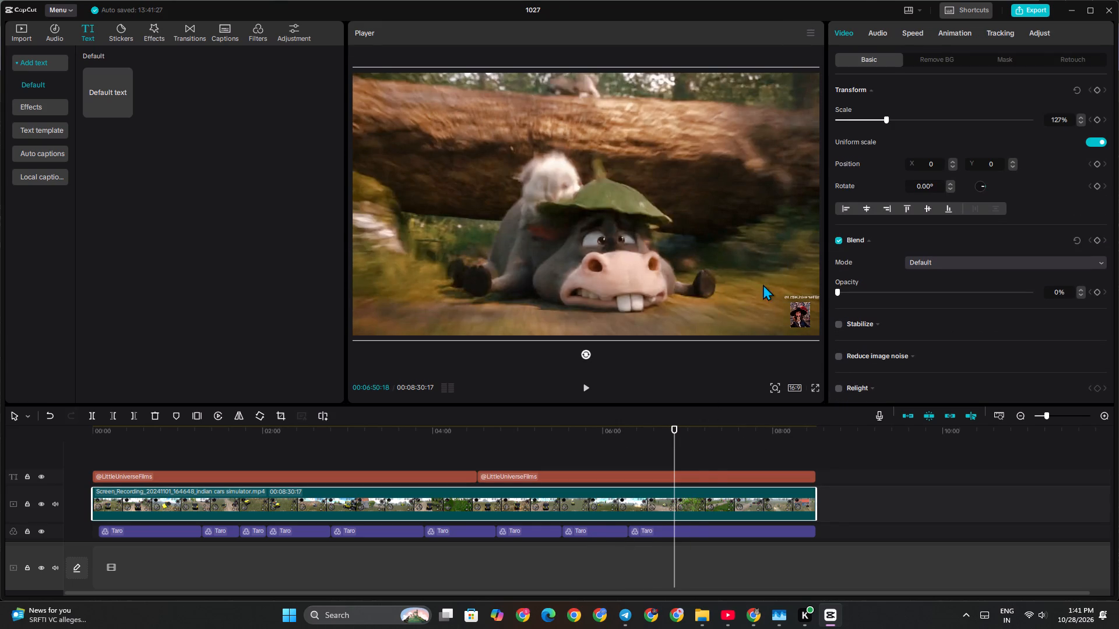
{"action": "left_click", "coordinate": [710, 467]}
{"action": "left_click", "coordinate": [708, 472]}
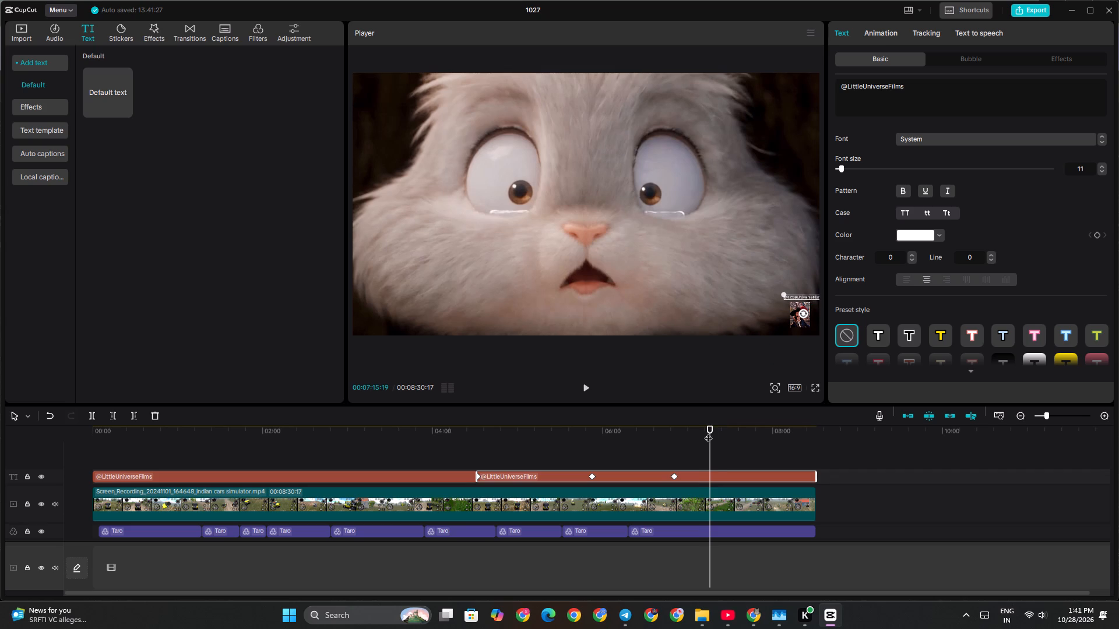
{"action": "left_click_drag", "start_coordinate": [708, 432], "coordinate": [675, 432]}
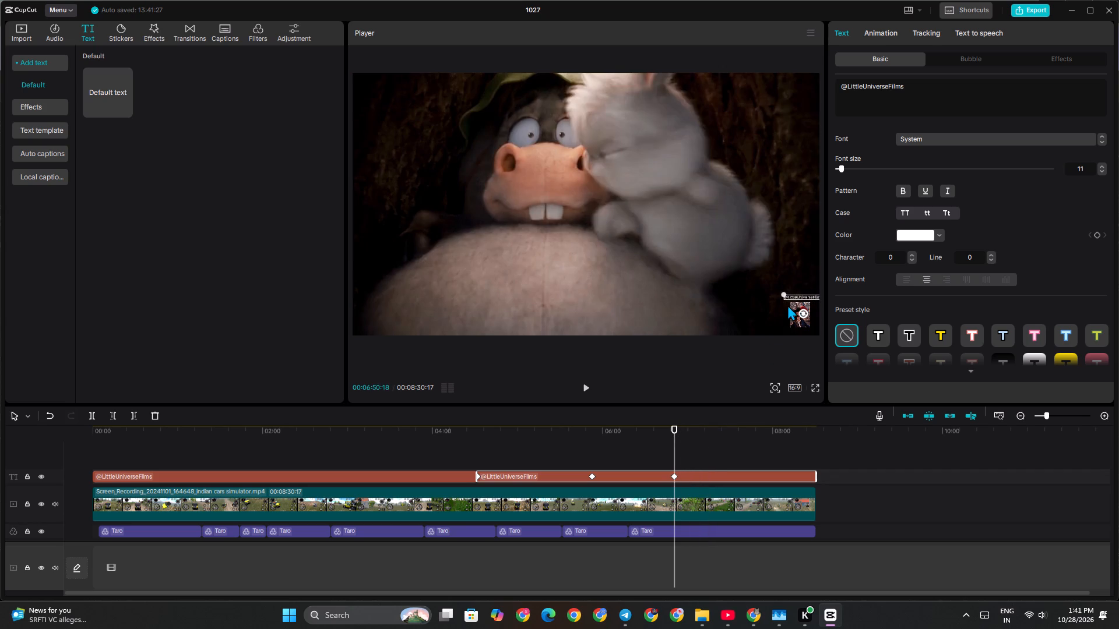
{"action": "left_click_drag", "start_coordinate": [794, 296], "coordinate": [786, 84]}
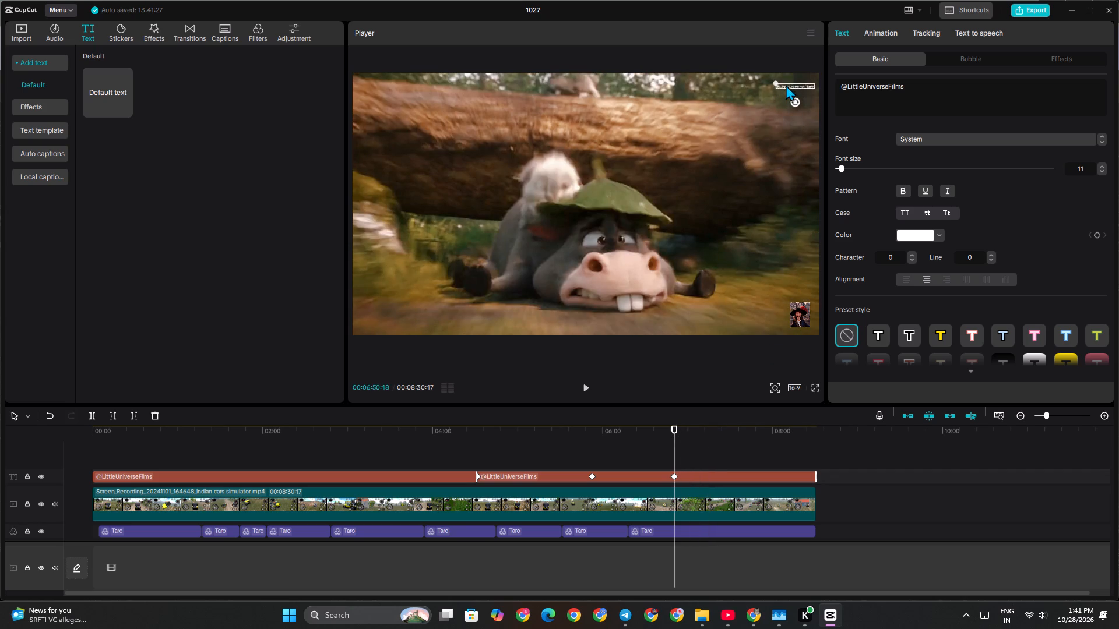
{"action": "left_click_drag", "start_coordinate": [786, 84], "coordinate": [786, 82]}
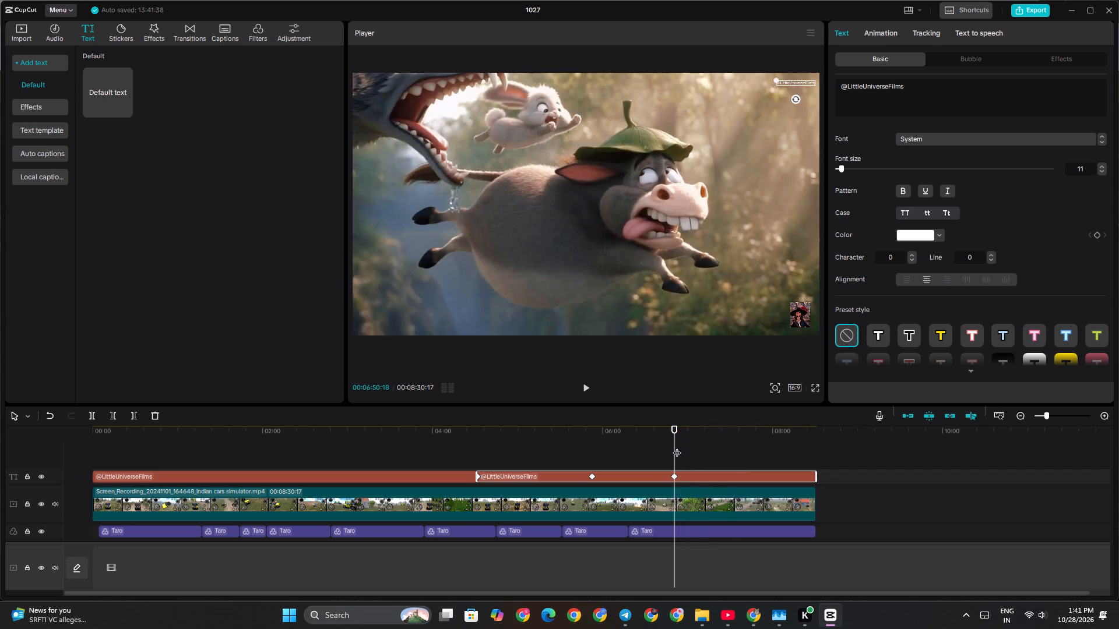
Scrub through the second text clip and the rest of the timeline to check the text's movement.
{"action": "left_click_drag", "start_coordinate": [677, 447], "coordinate": [592, 447]}
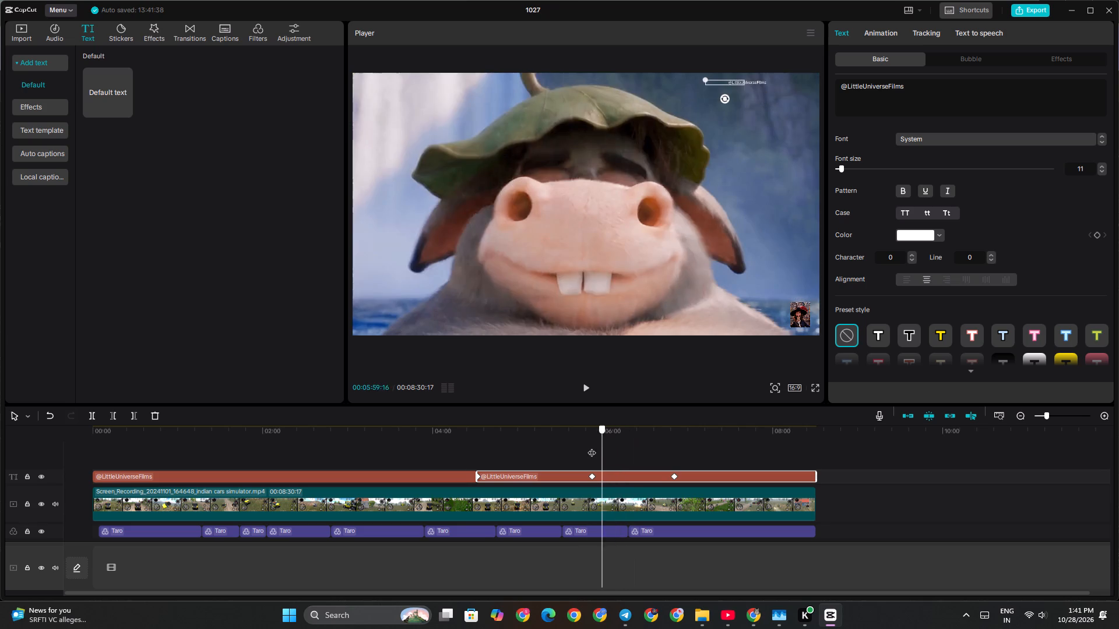
{"action": "left_click_drag", "start_coordinate": [592, 447], "coordinate": [544, 444]}
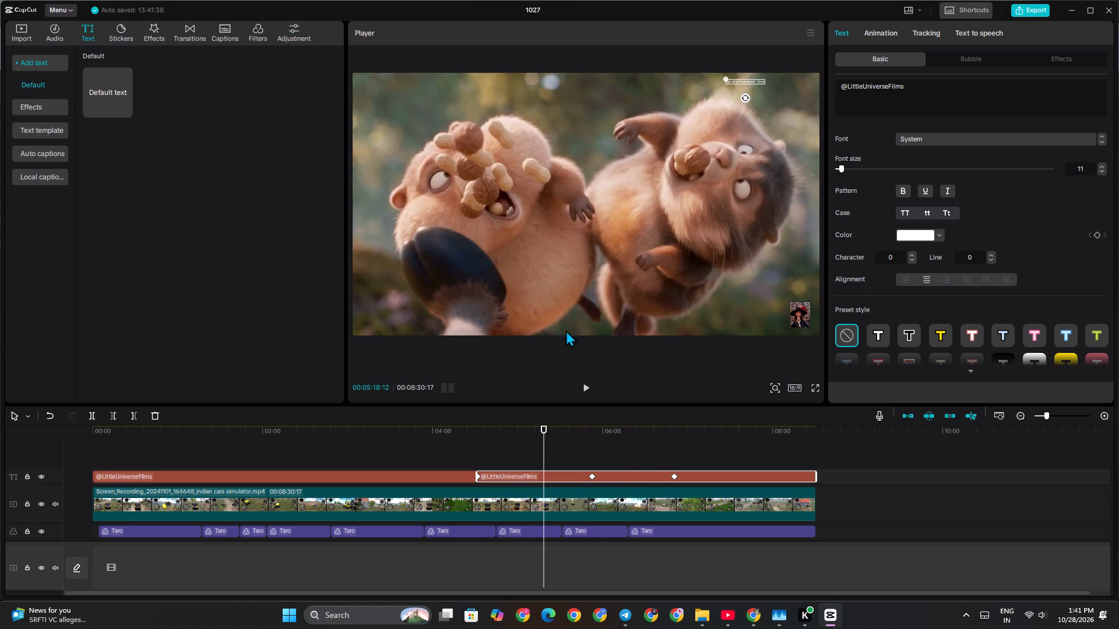
{"action": "left_click_drag", "start_coordinate": [543, 453], "coordinate": [700, 452]}
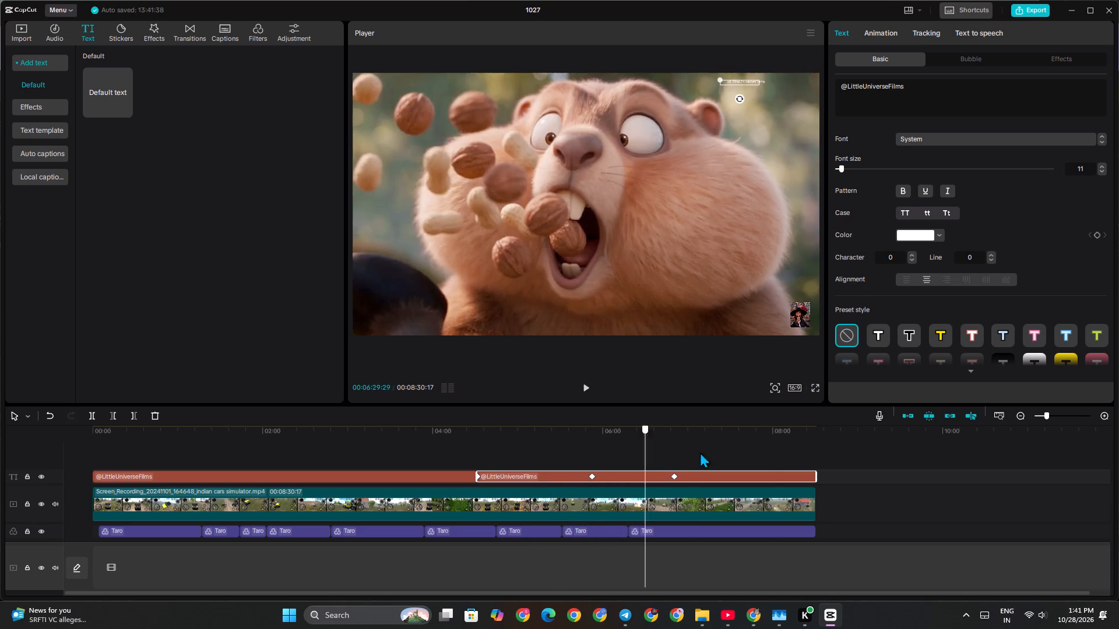
{"action": "left_click_drag", "start_coordinate": [700, 452], "coordinate": [774, 453]}
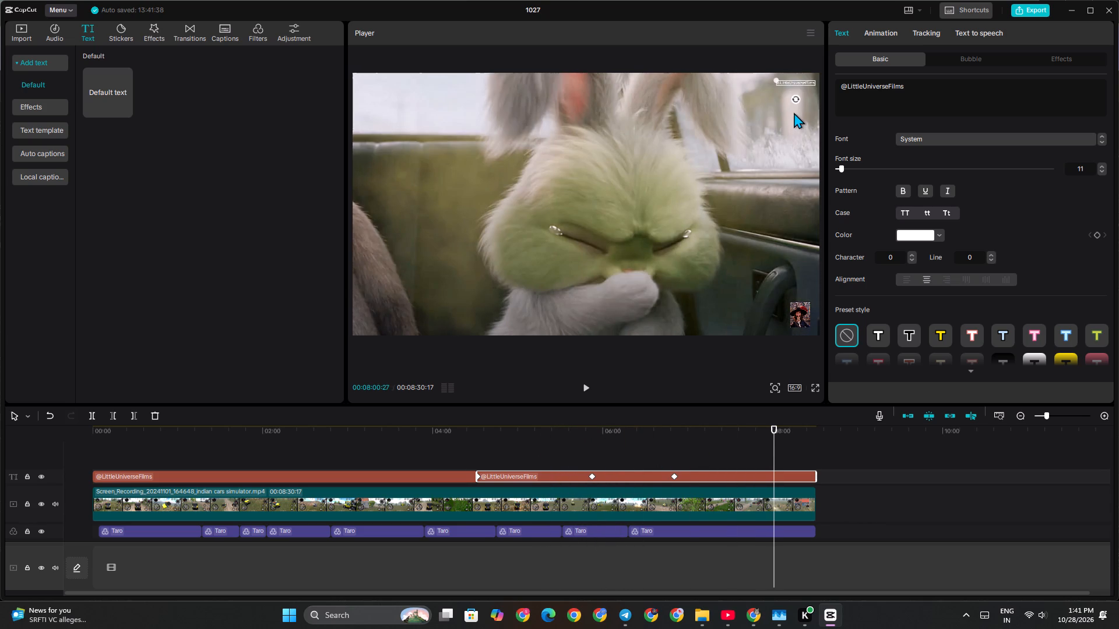
{"action": "left_click", "coordinate": [136, 452]}
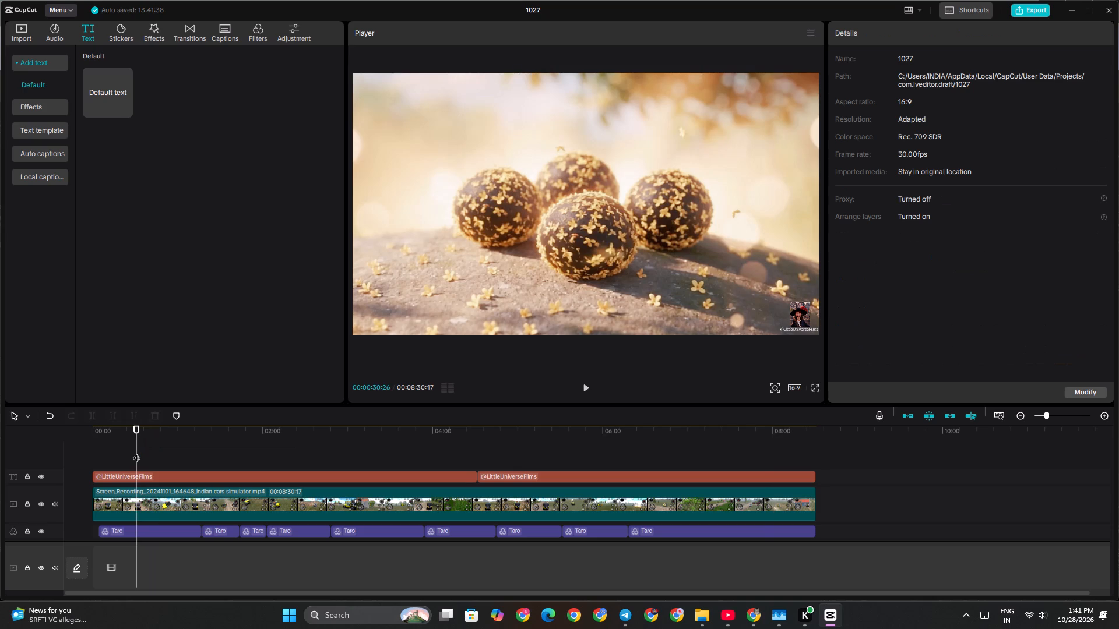
{"action": "left_click_drag", "start_coordinate": [136, 451], "coordinate": [147, 454]}
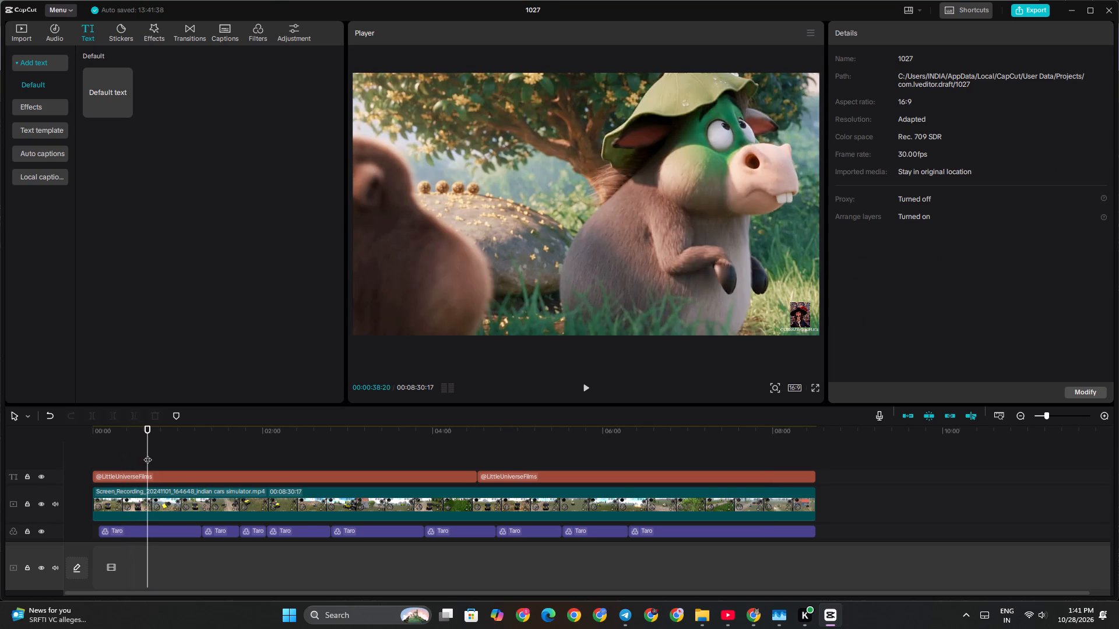
{"action": "left_click", "coordinate": [796, 328]}
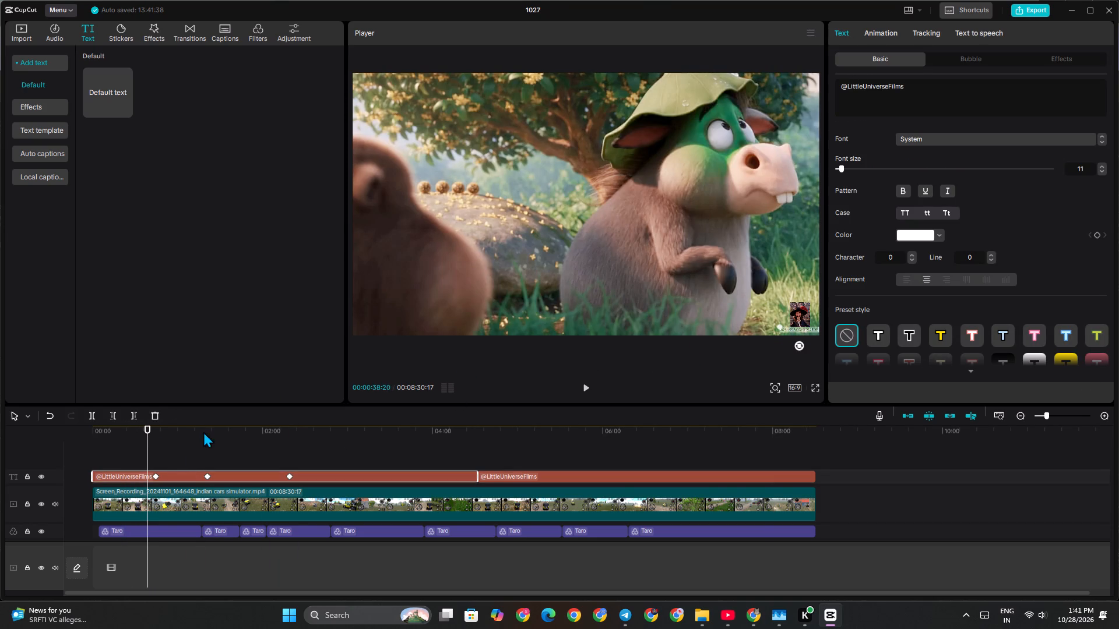
{"action": "left_click_drag", "start_coordinate": [145, 446], "coordinate": [353, 443]}
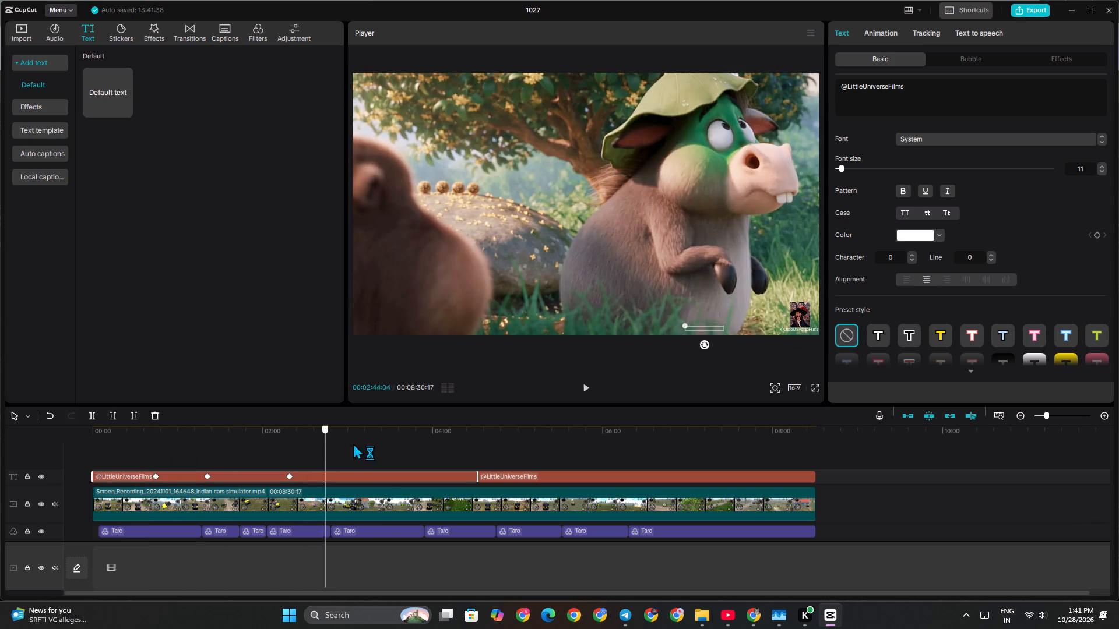
{"action": "left_click_drag", "start_coordinate": [353, 443], "coordinate": [508, 447]}
{"action": "left_click_drag", "start_coordinate": [504, 447], "coordinate": [551, 448]}
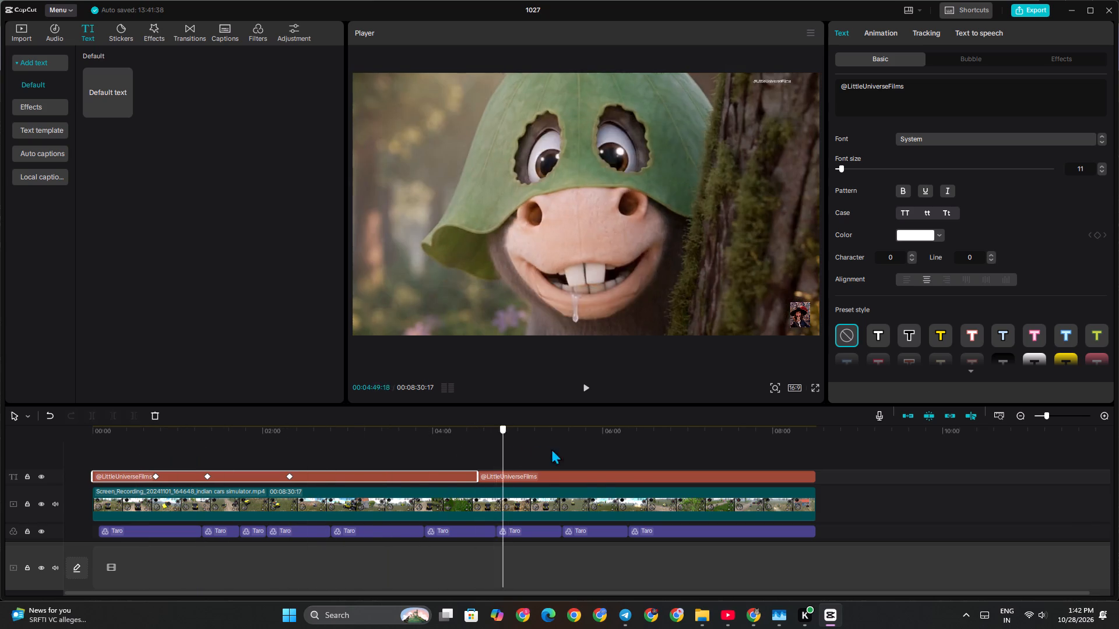
{"action": "left_click_drag", "start_coordinate": [551, 448], "coordinate": [754, 449]}
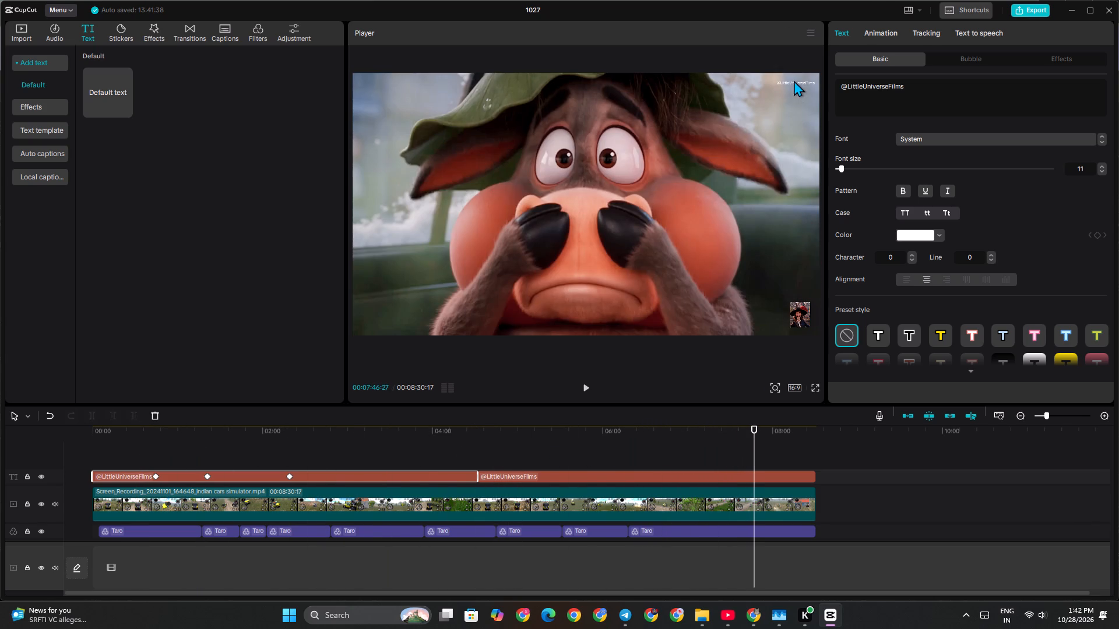
{"action": "left_click", "coordinate": [794, 80]}
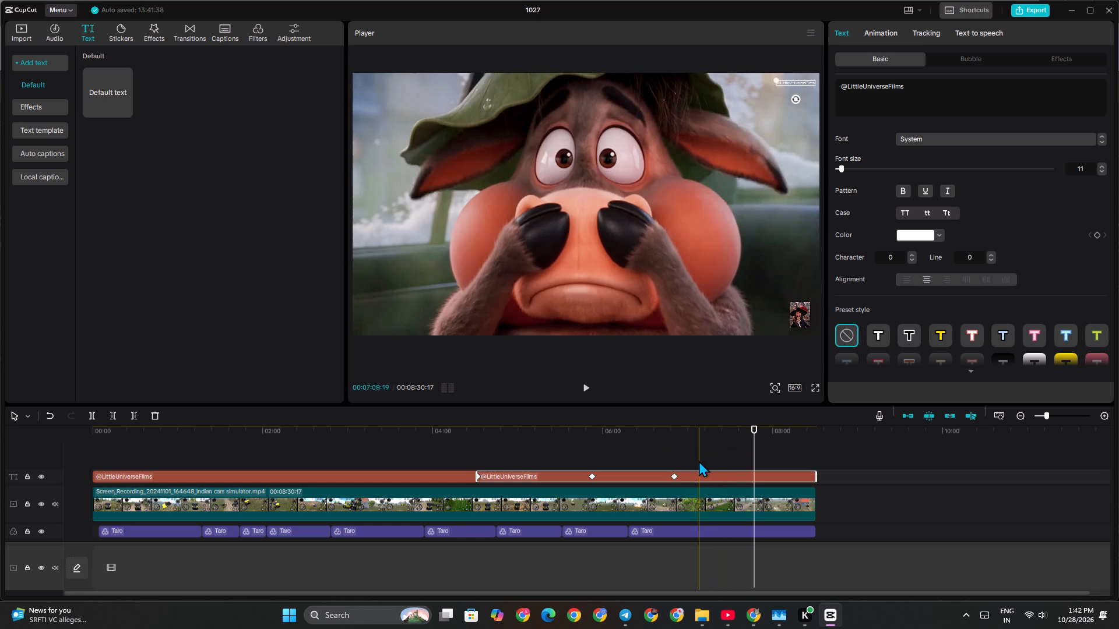
{"action": "key", "text": "ctrl+b"}
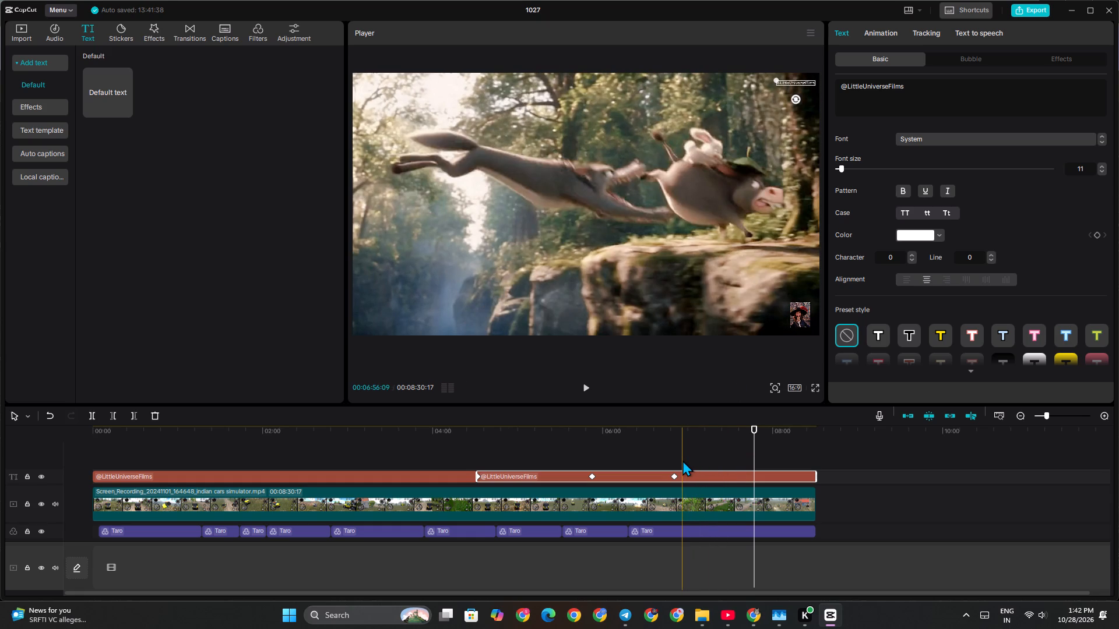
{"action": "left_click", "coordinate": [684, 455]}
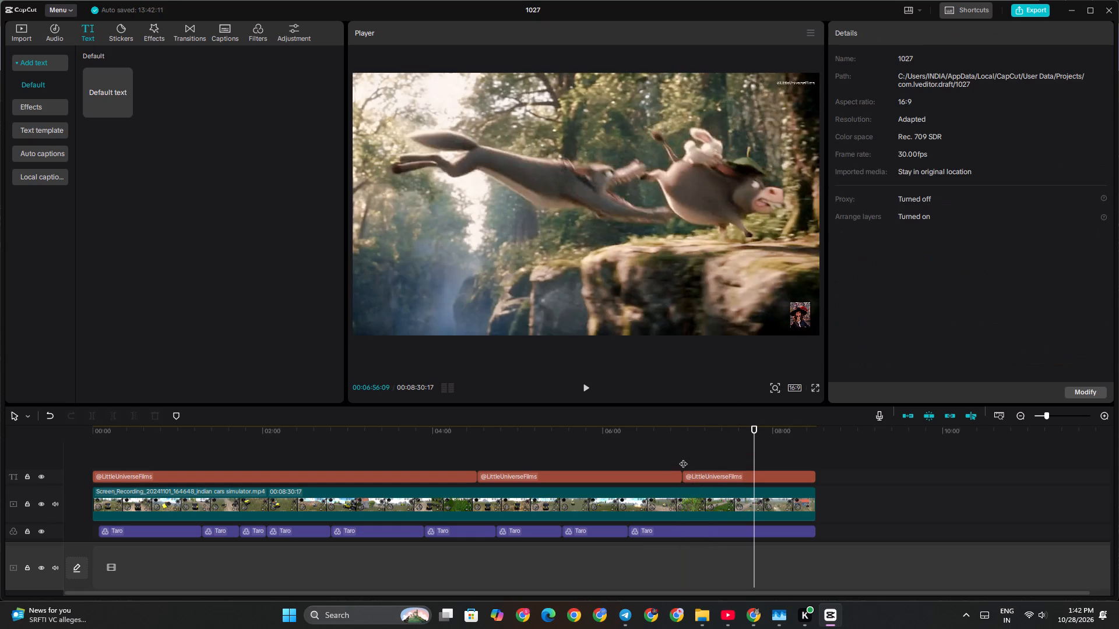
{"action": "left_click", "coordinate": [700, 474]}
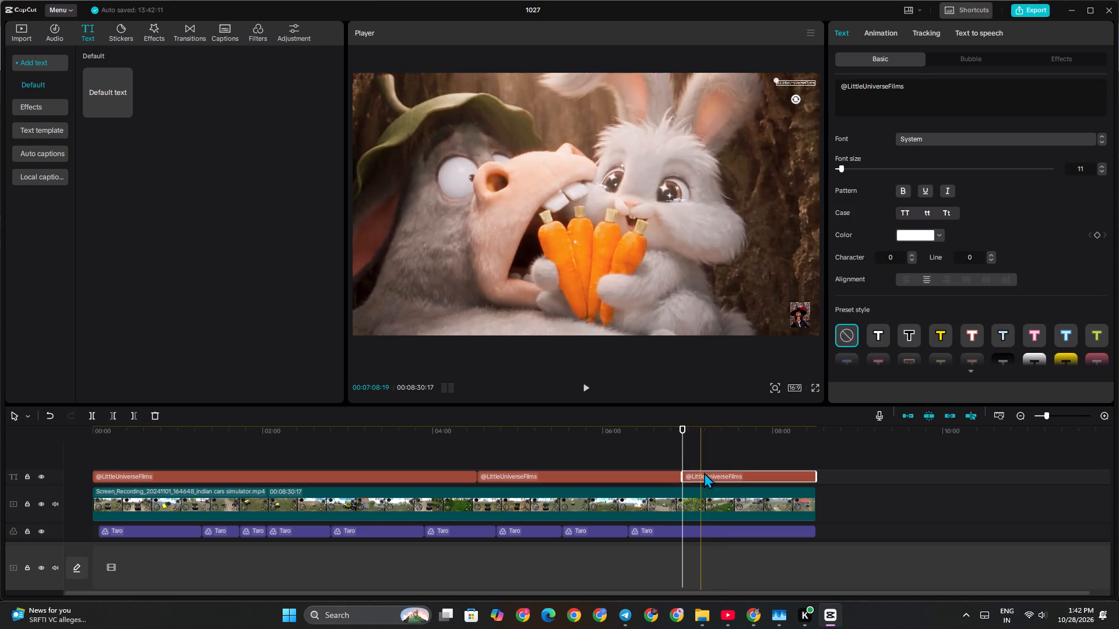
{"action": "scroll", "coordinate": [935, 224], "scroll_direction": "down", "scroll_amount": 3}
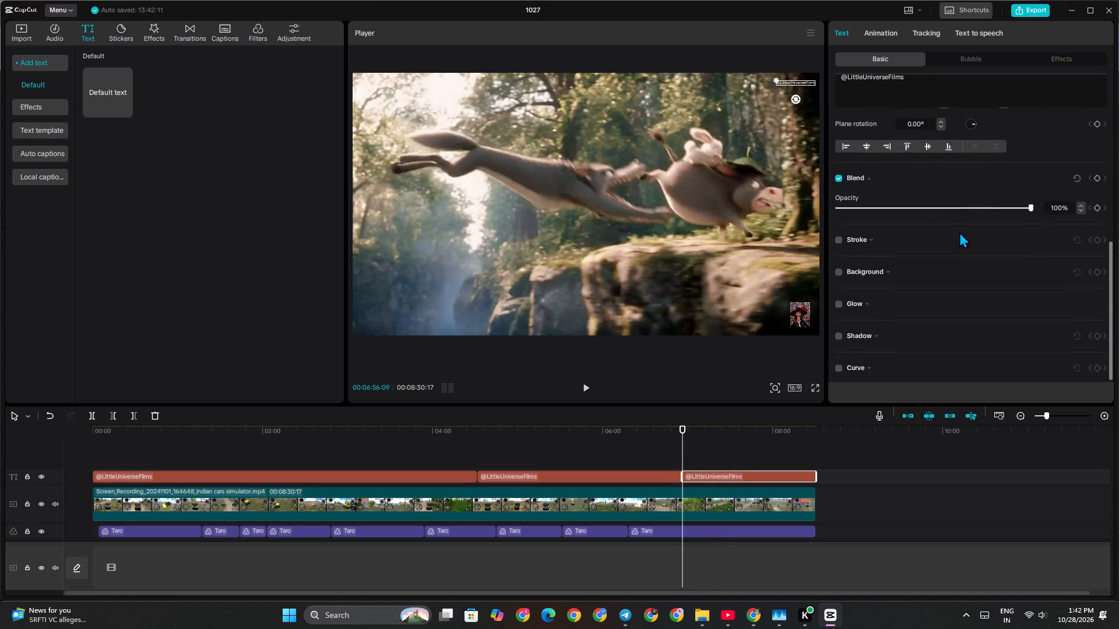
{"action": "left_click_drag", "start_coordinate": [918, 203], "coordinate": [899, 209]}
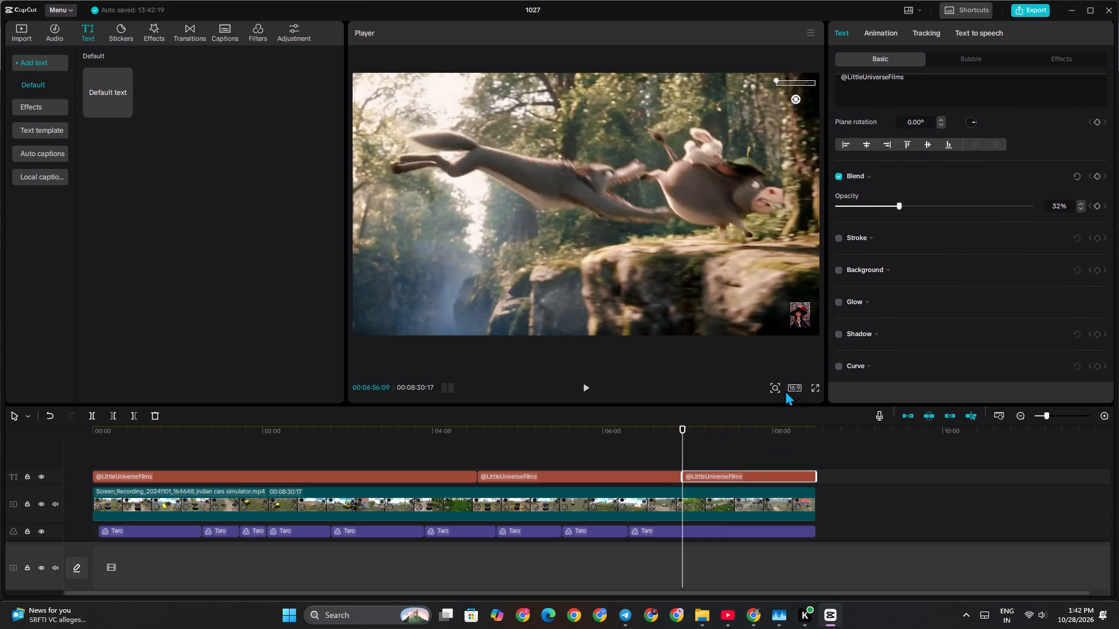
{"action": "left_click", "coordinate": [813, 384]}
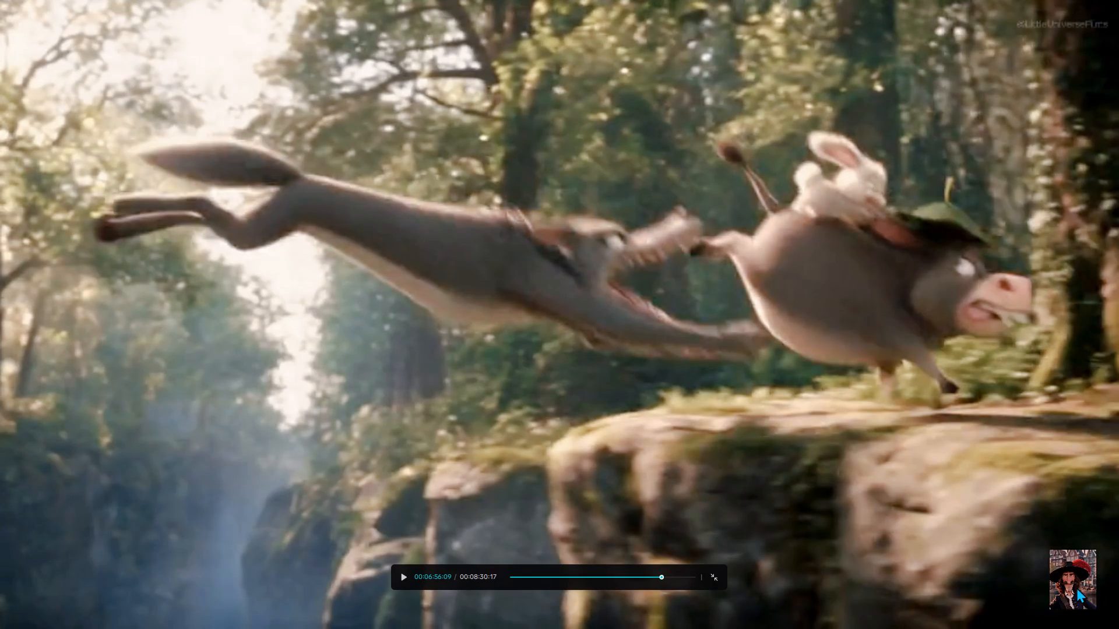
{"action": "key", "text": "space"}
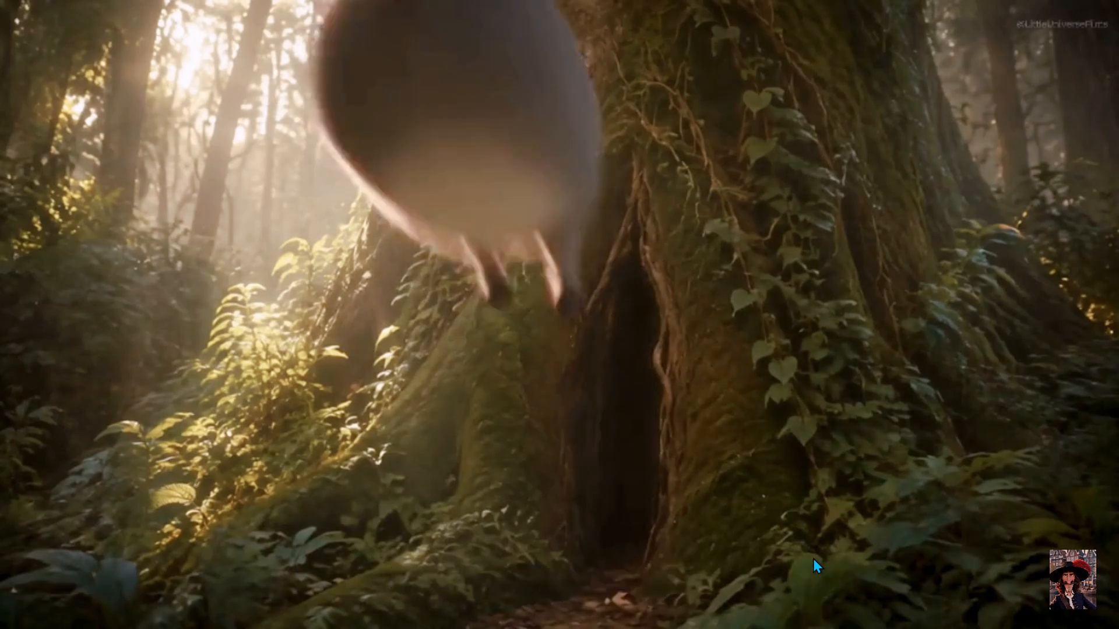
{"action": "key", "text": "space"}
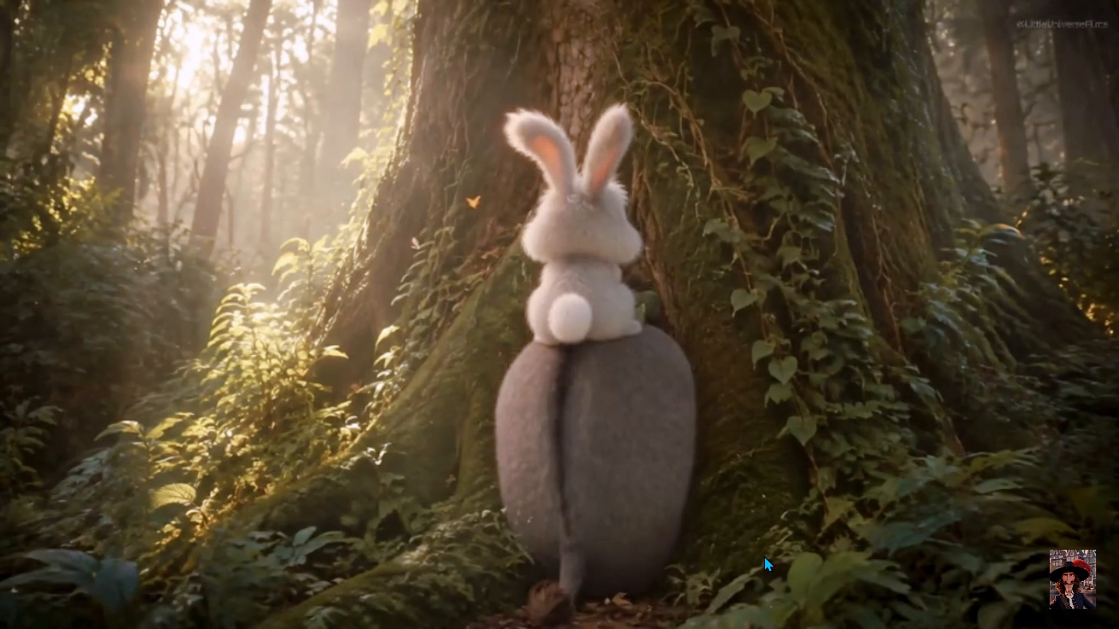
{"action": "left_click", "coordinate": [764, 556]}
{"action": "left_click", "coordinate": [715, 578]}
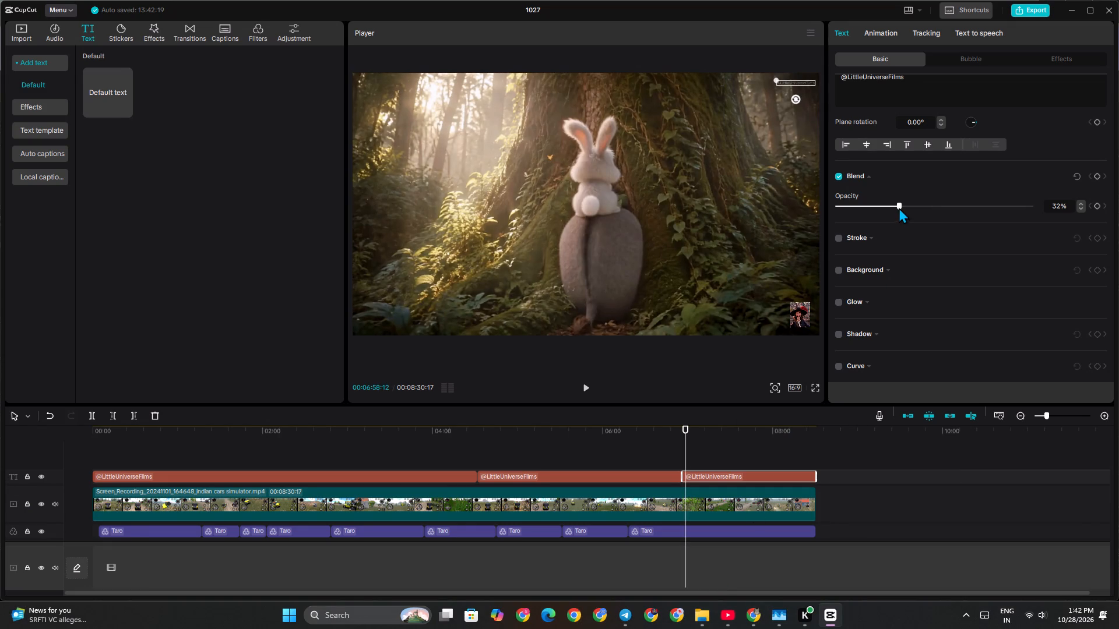
{"action": "left_click_drag", "start_coordinate": [899, 206], "coordinate": [953, 204]}
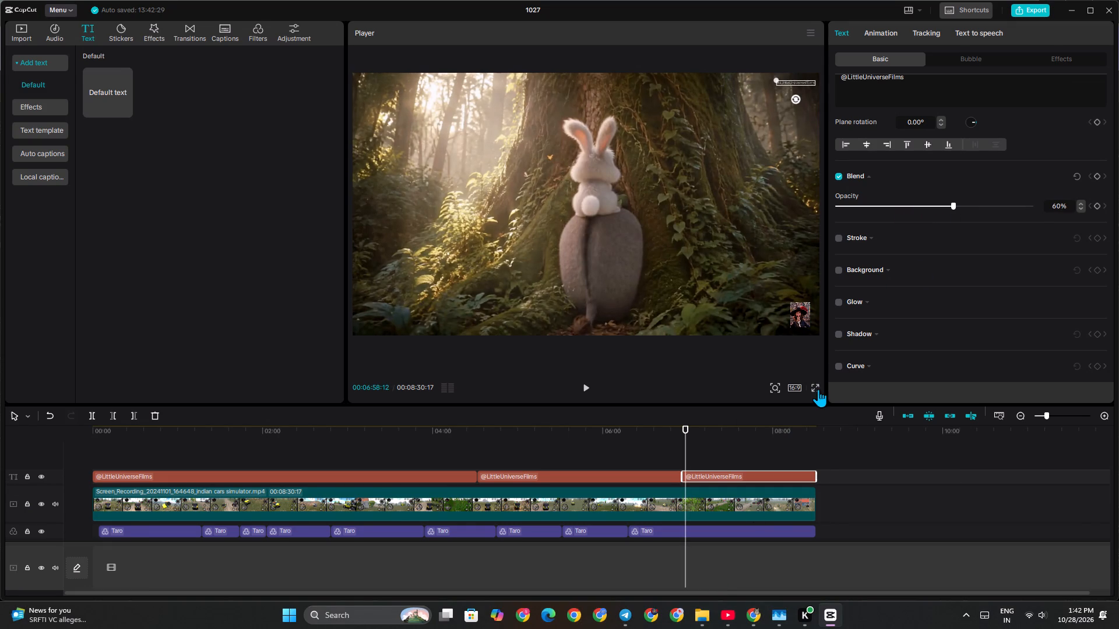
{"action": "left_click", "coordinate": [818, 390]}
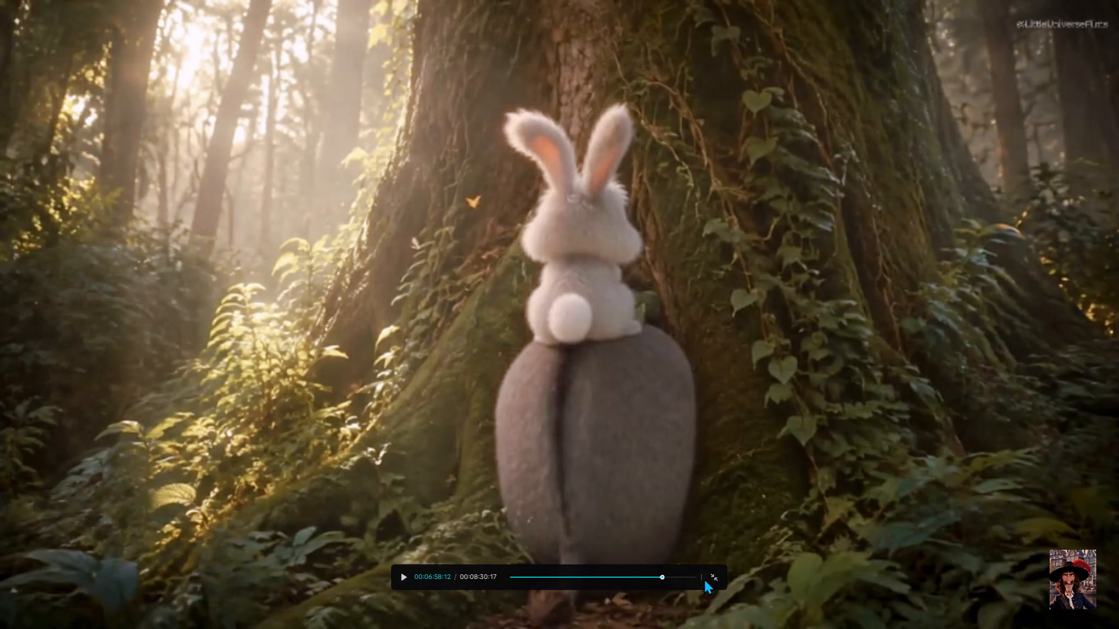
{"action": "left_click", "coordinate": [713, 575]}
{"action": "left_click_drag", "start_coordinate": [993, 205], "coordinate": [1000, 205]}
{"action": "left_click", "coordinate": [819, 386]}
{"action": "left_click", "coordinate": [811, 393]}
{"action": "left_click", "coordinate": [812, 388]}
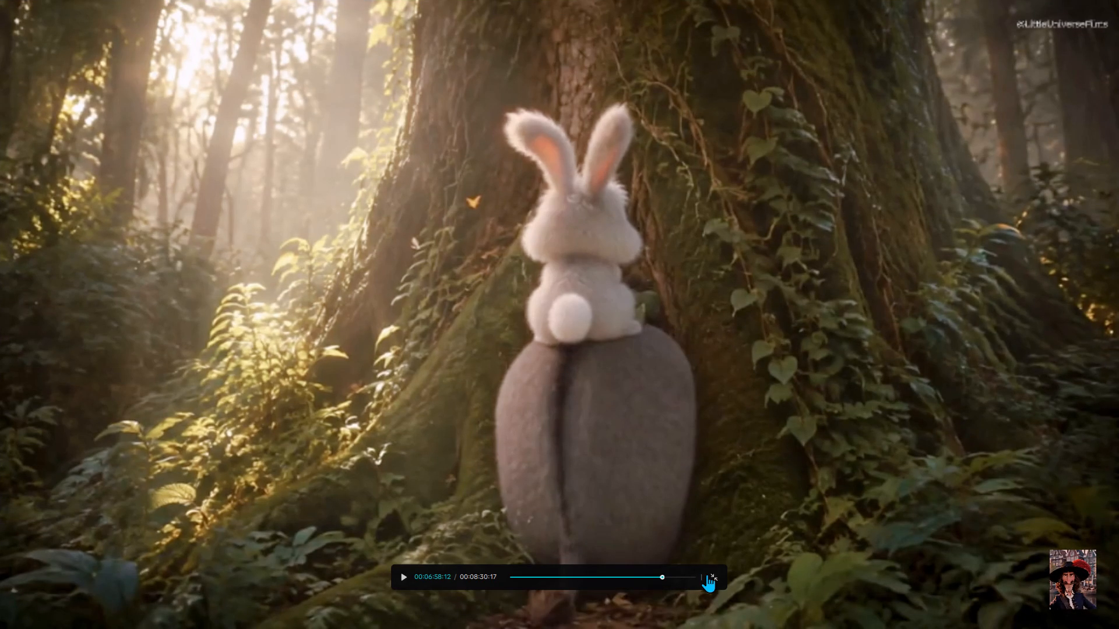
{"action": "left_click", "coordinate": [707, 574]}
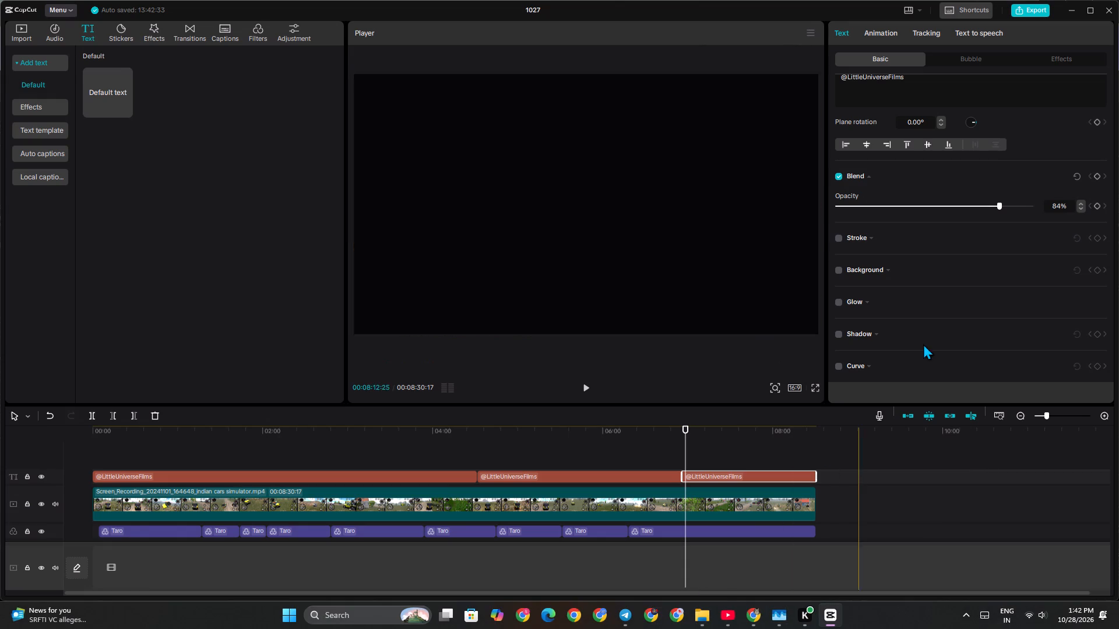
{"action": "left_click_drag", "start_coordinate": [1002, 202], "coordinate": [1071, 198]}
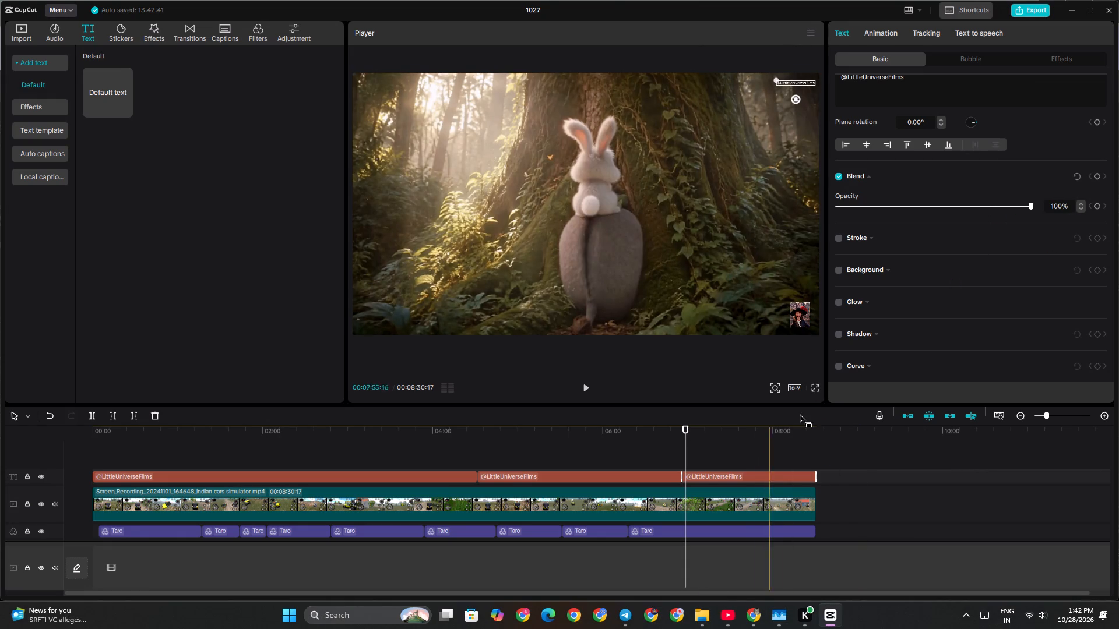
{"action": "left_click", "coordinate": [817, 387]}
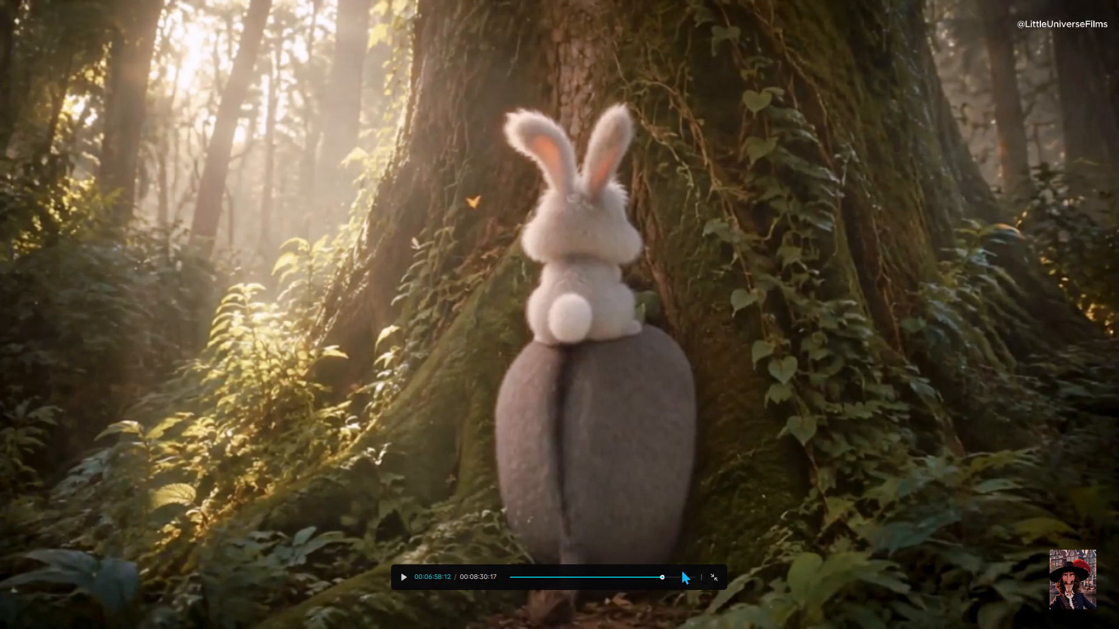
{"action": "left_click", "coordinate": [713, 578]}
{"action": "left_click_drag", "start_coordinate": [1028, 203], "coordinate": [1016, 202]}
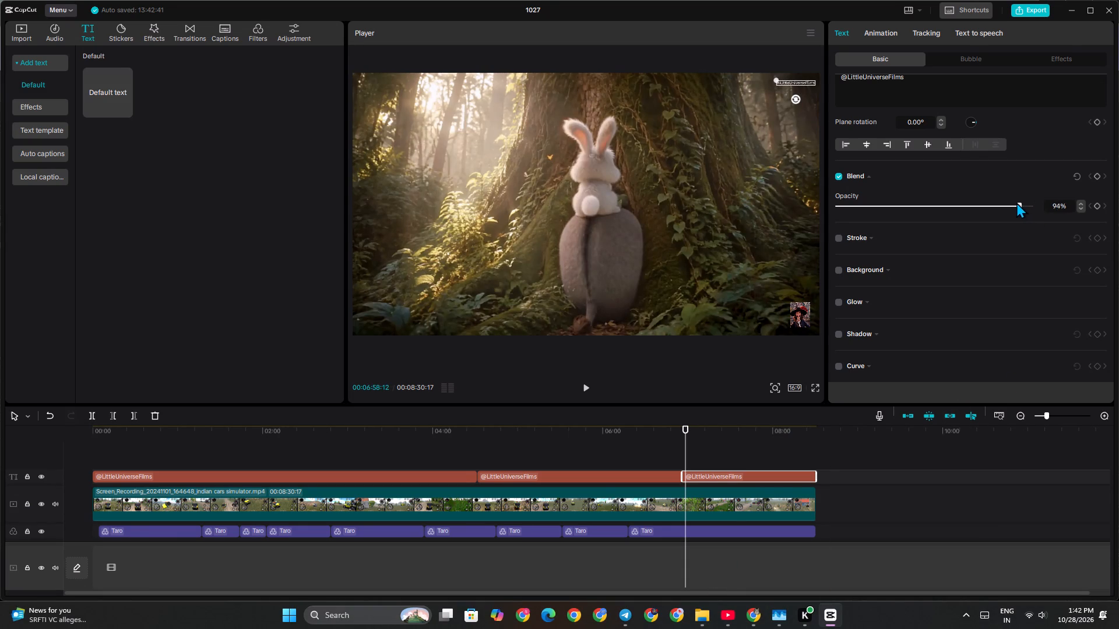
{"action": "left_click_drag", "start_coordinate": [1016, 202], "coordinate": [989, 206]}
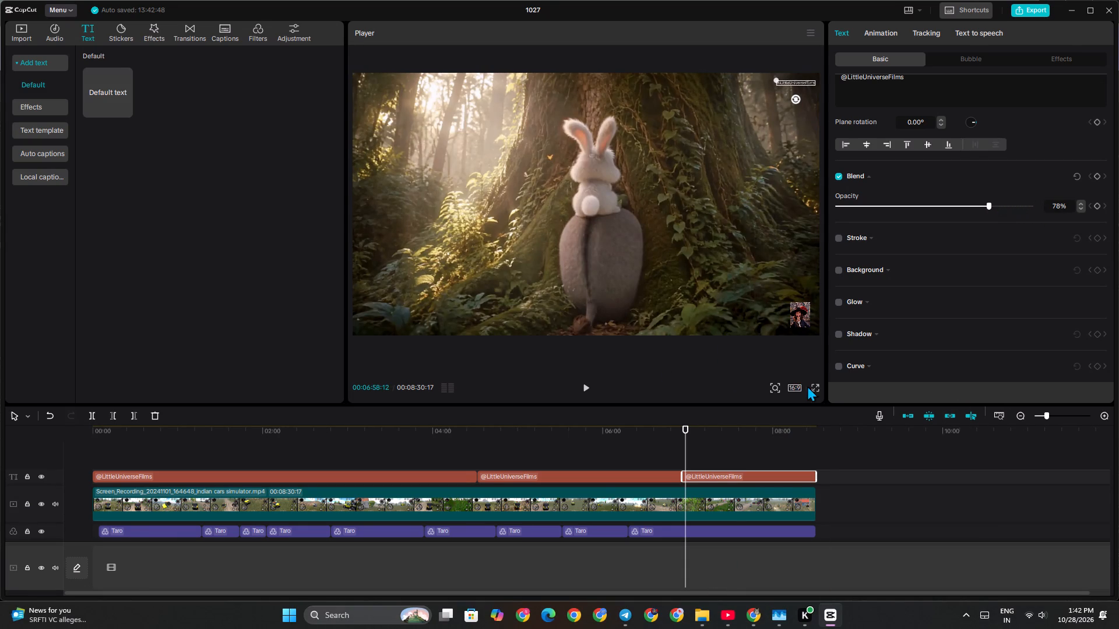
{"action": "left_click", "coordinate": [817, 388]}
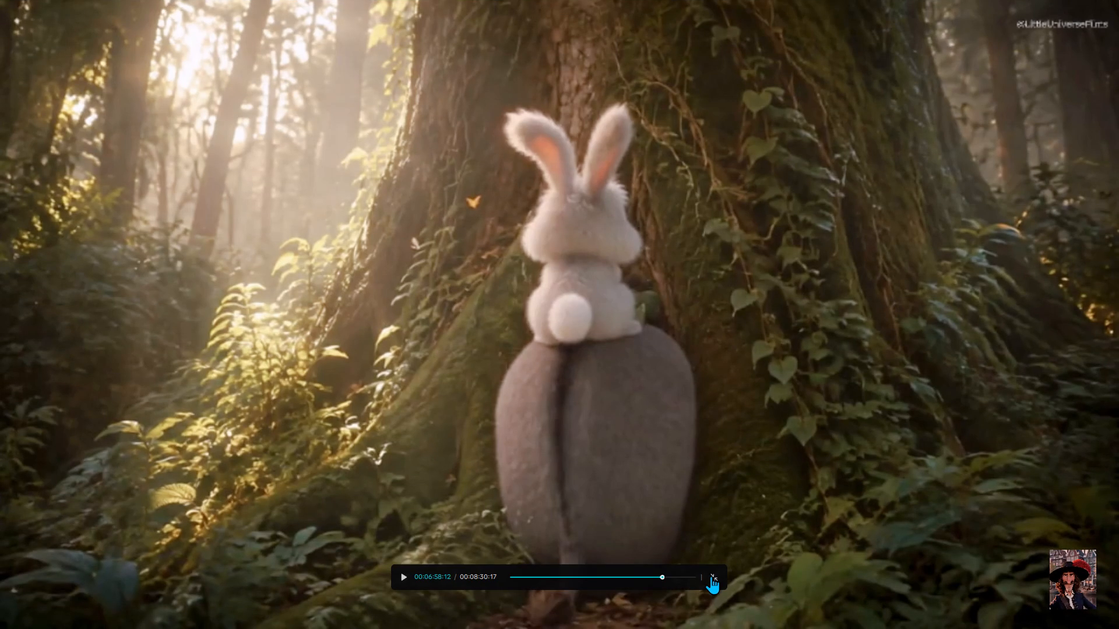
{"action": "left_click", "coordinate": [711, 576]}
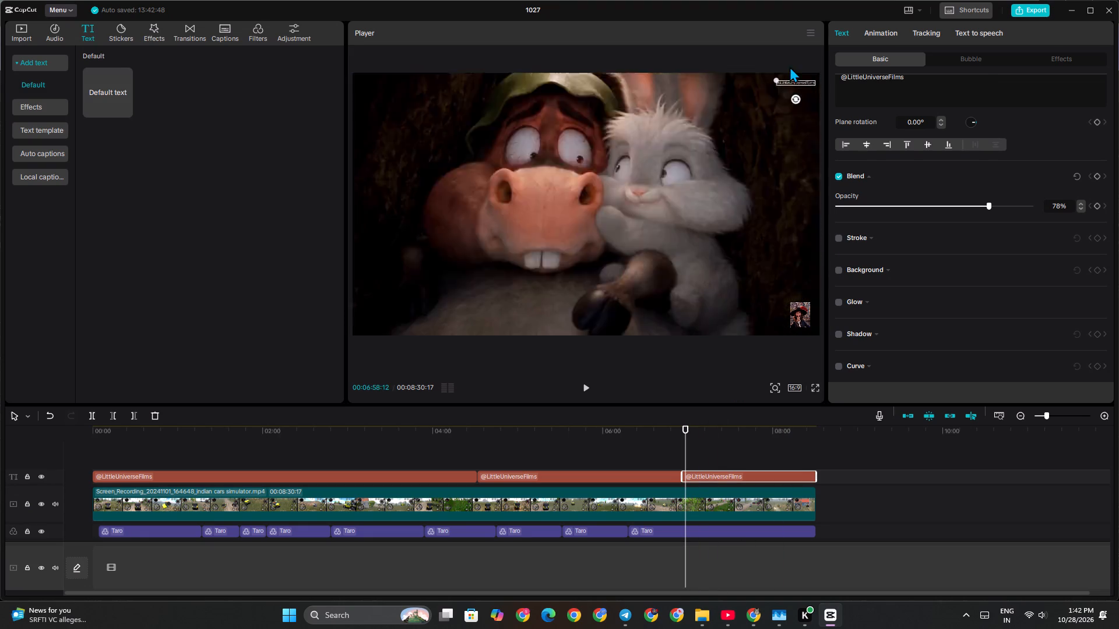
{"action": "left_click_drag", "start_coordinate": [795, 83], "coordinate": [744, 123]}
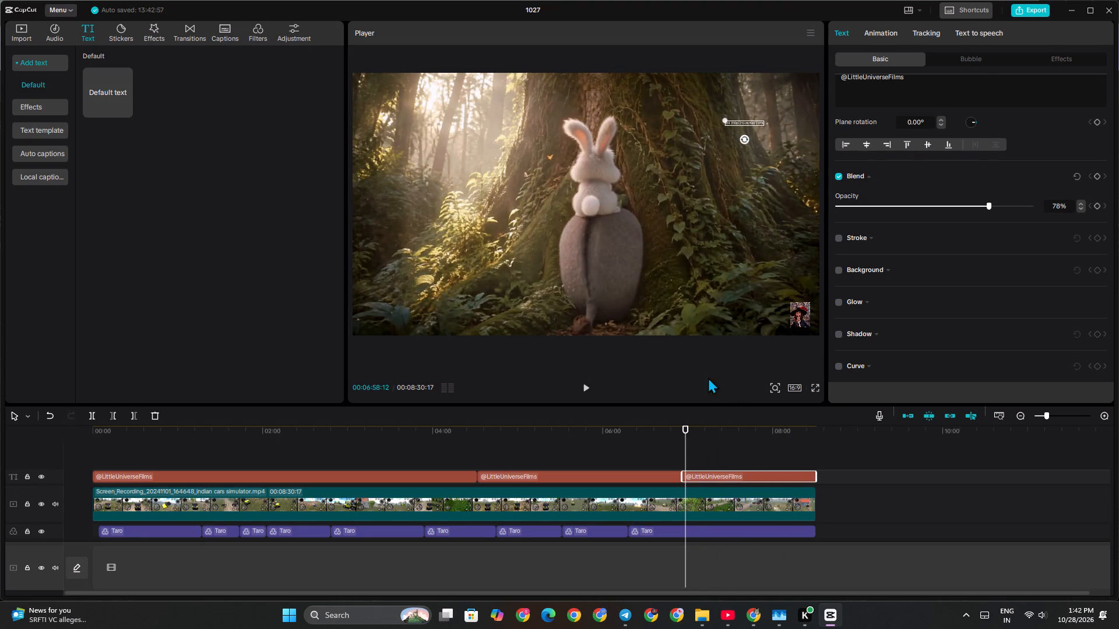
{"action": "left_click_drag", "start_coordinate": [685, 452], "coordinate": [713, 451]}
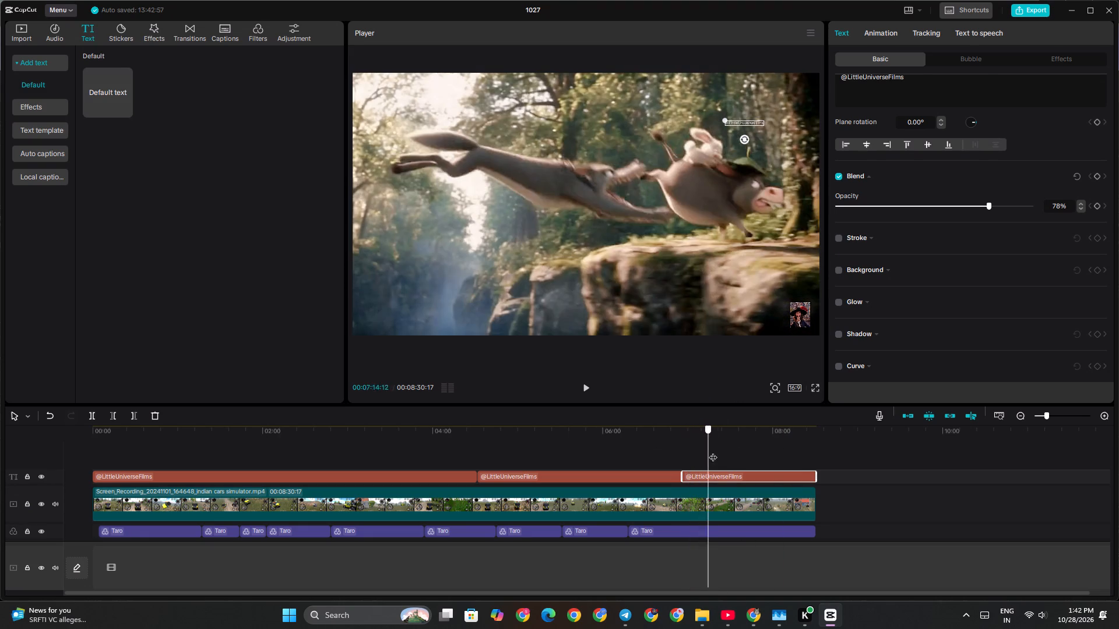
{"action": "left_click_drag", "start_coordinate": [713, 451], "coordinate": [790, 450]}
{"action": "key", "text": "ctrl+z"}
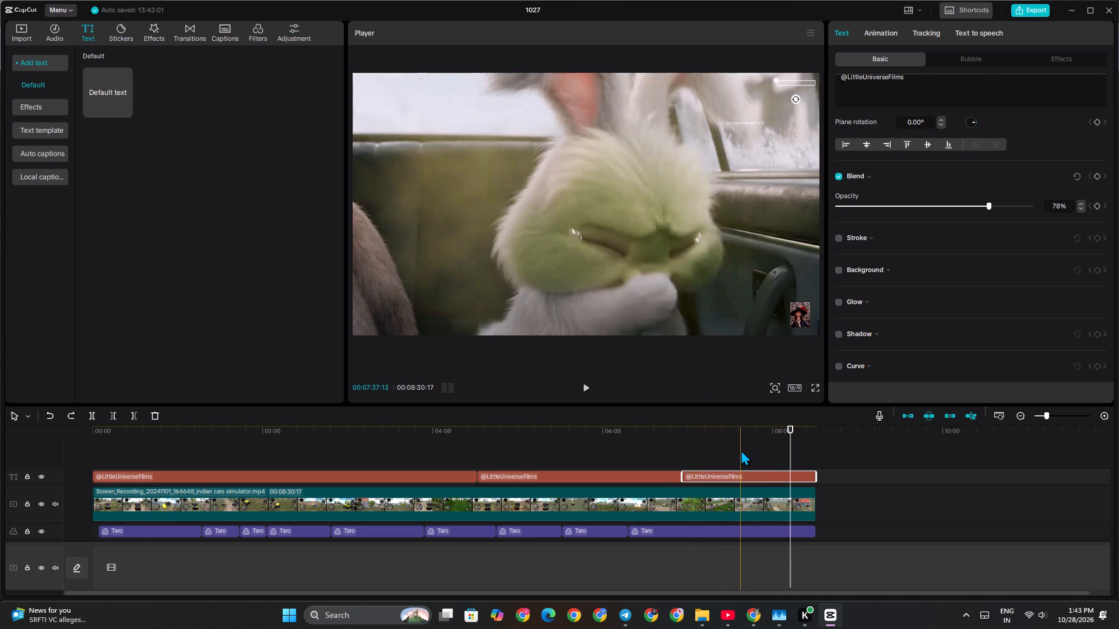
{"action": "left_click", "coordinate": [685, 447]}
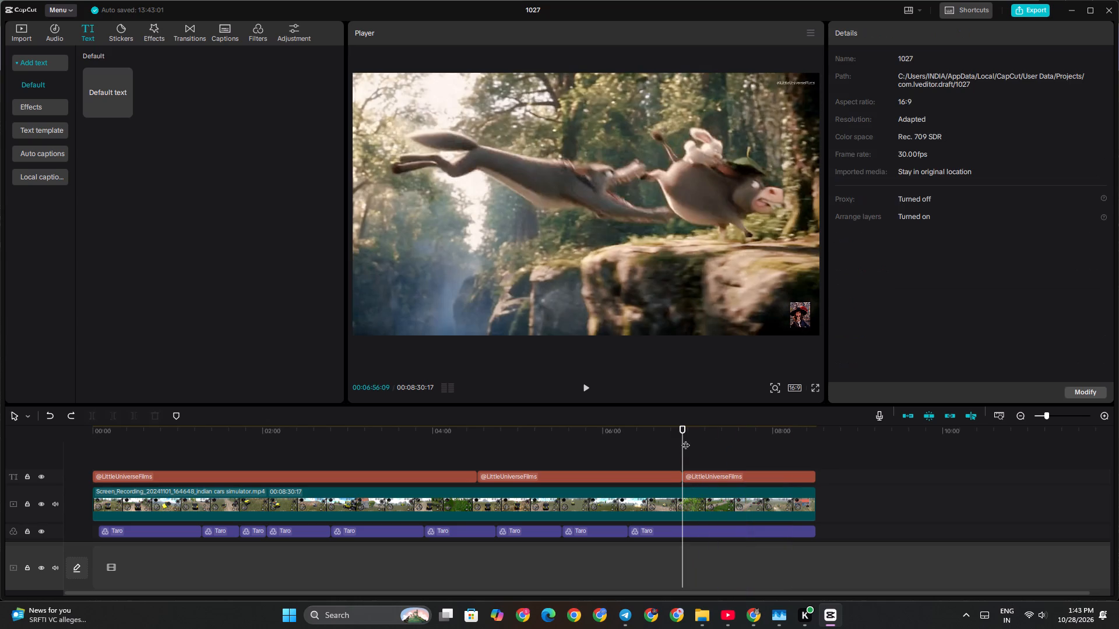
{"action": "left_click", "coordinate": [716, 473]}
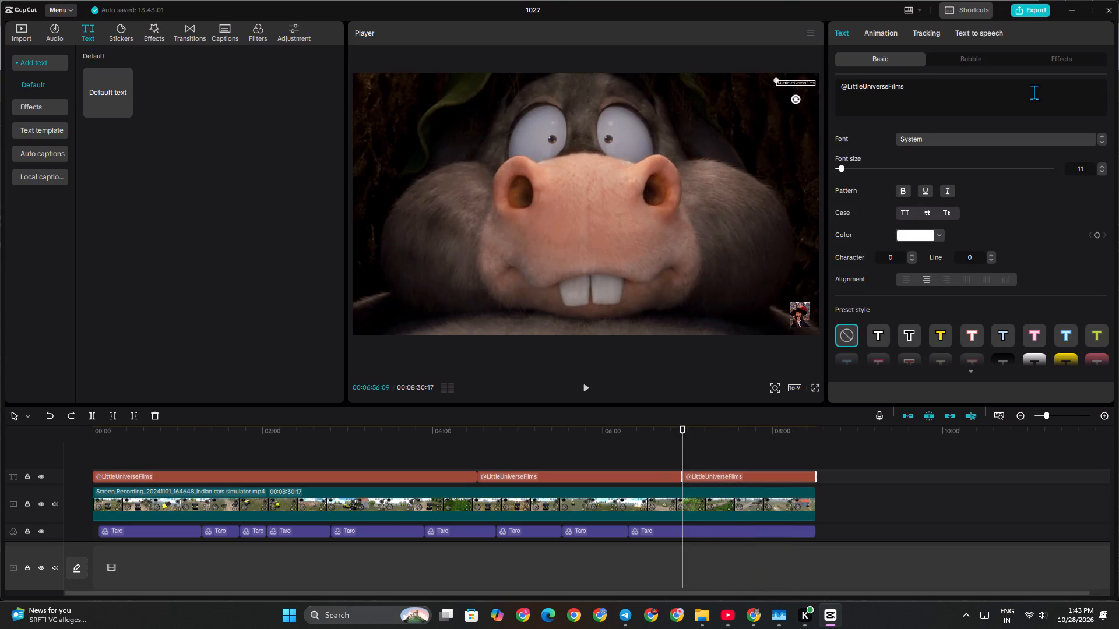
{"action": "scroll", "coordinate": [1046, 230], "scroll_direction": "down", "scroll_amount": 3}
{"action": "scroll", "coordinate": [1071, 245], "scroll_direction": "up", "scroll_amount": 1}
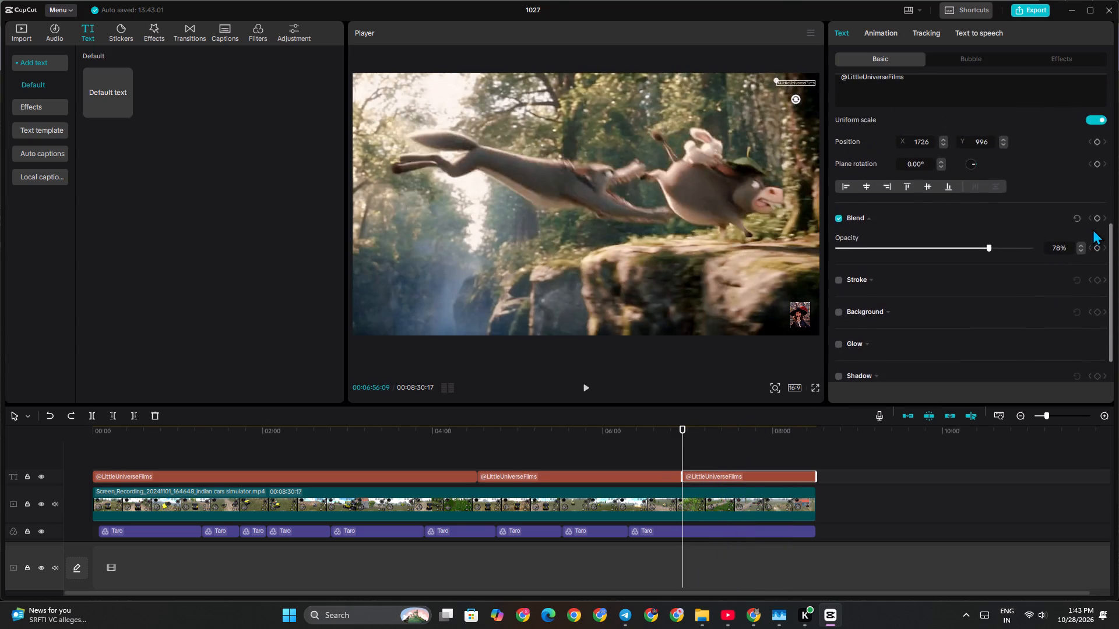
{"action": "scroll", "coordinate": [1091, 229], "scroll_direction": "up", "scroll_amount": 3}
{"action": "scroll", "coordinate": [1081, 237], "scroll_direction": "down", "scroll_amount": 2}
{"action": "scroll", "coordinate": [1081, 238], "scroll_direction": "up", "scroll_amount": 1}
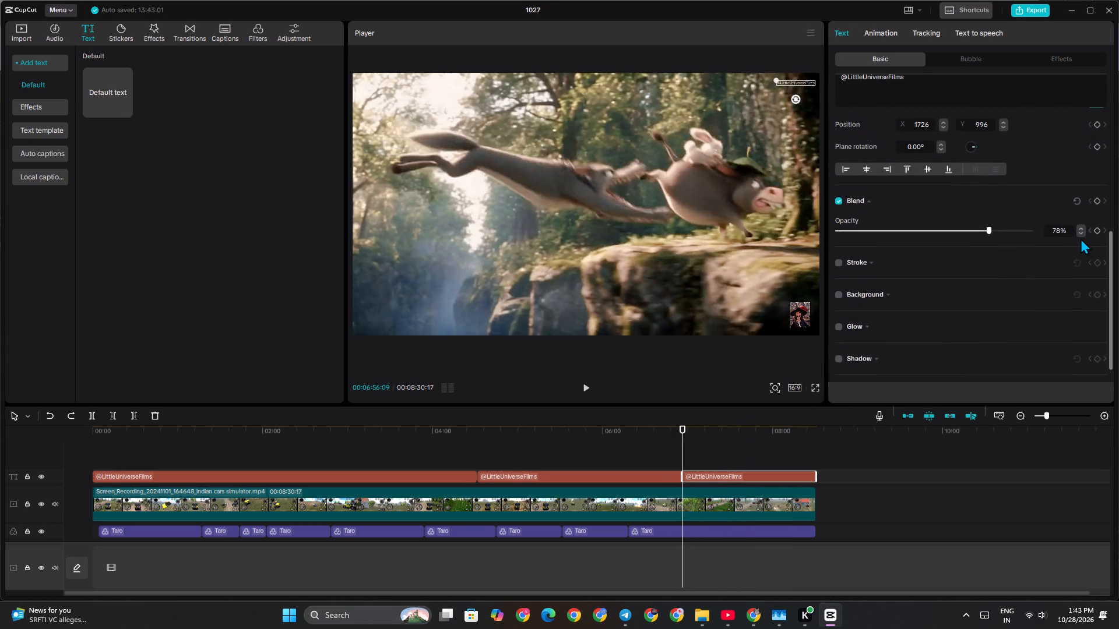
{"action": "left_click", "coordinate": [1099, 149]}
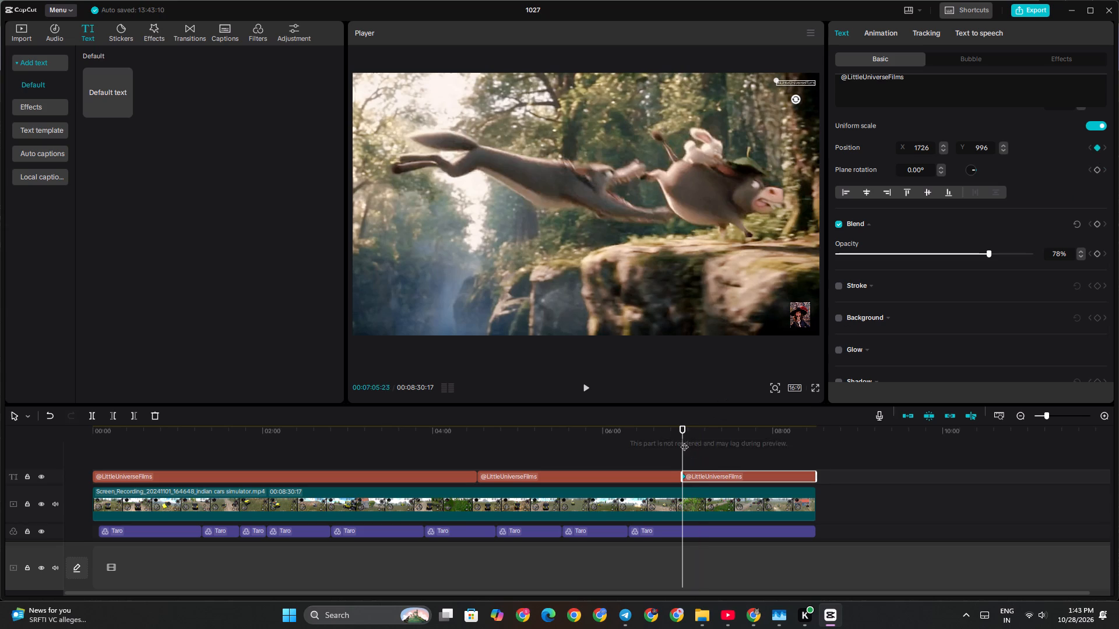
Move the text to about X 168, Y 244 at 00:08:25:05, and shift that keyframe back to roughly the middle of the segment.
{"action": "left_click_drag", "start_coordinate": [684, 441], "coordinate": [808, 447]}
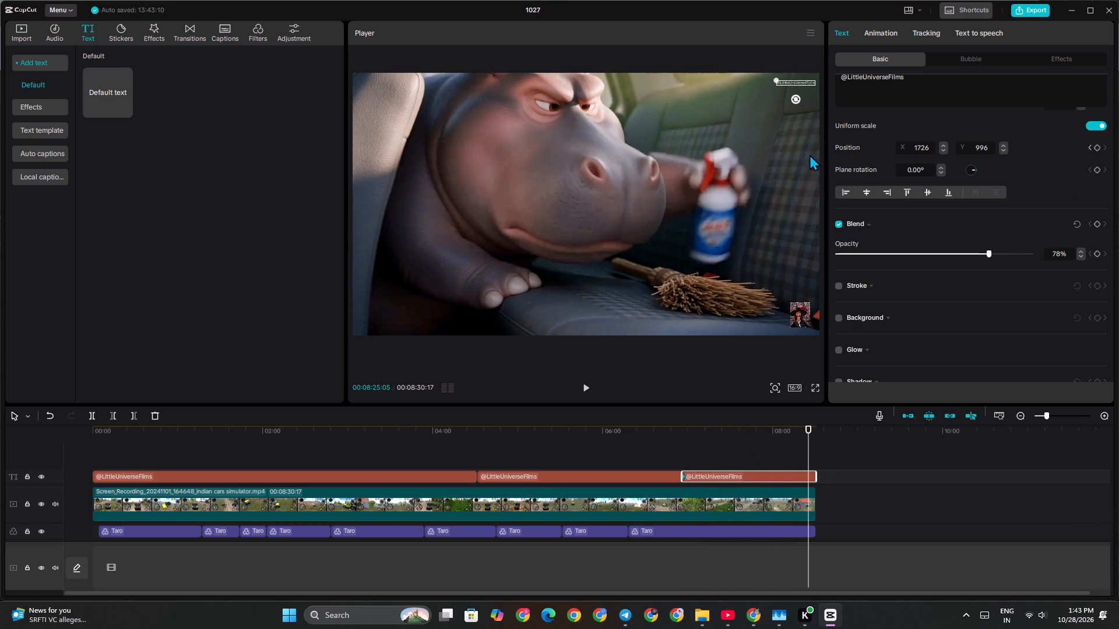
{"action": "left_click_drag", "start_coordinate": [796, 81], "coordinate": [607, 172]}
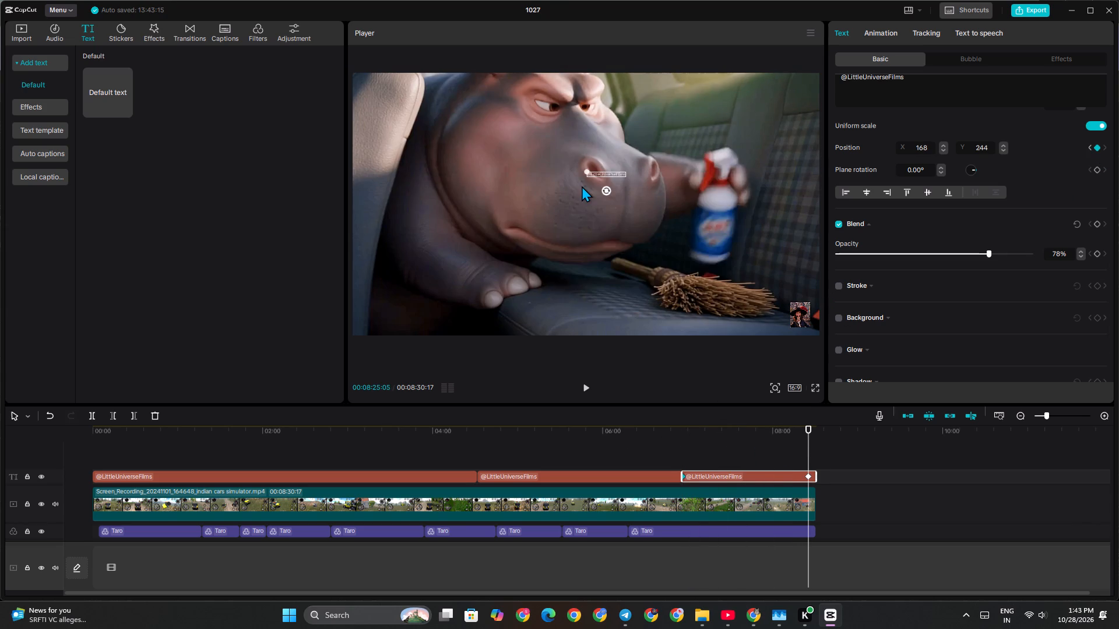
{"action": "left_click_drag", "start_coordinate": [808, 443], "coordinate": [756, 443]}
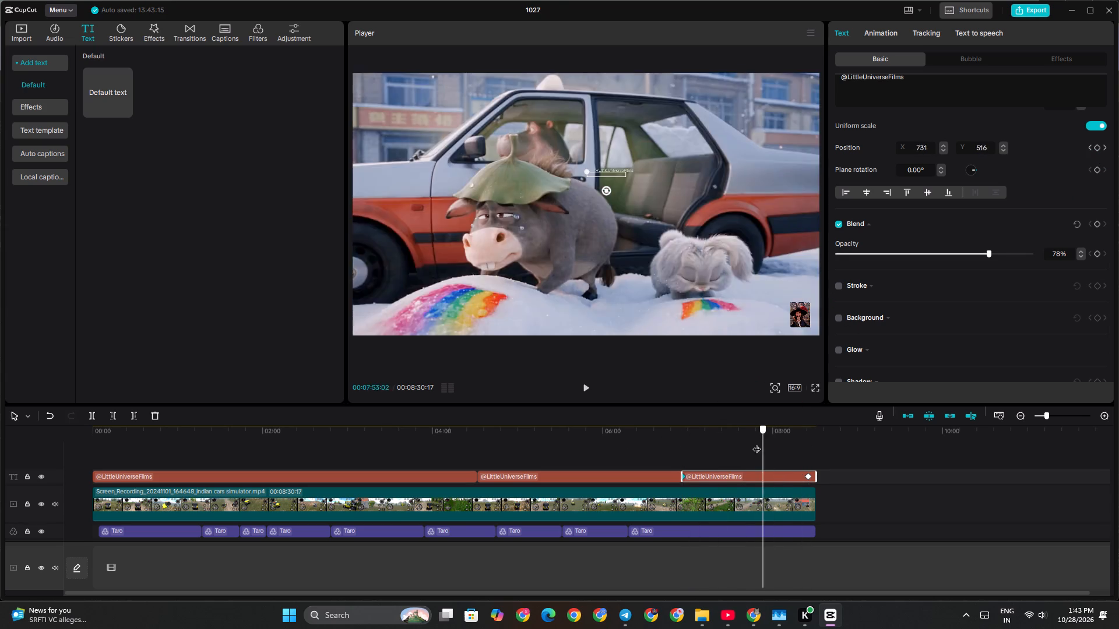
{"action": "left_click_drag", "start_coordinate": [756, 443], "coordinate": [755, 443]}
{"action": "left_click_drag", "start_coordinate": [808, 479], "coordinate": [778, 478]}
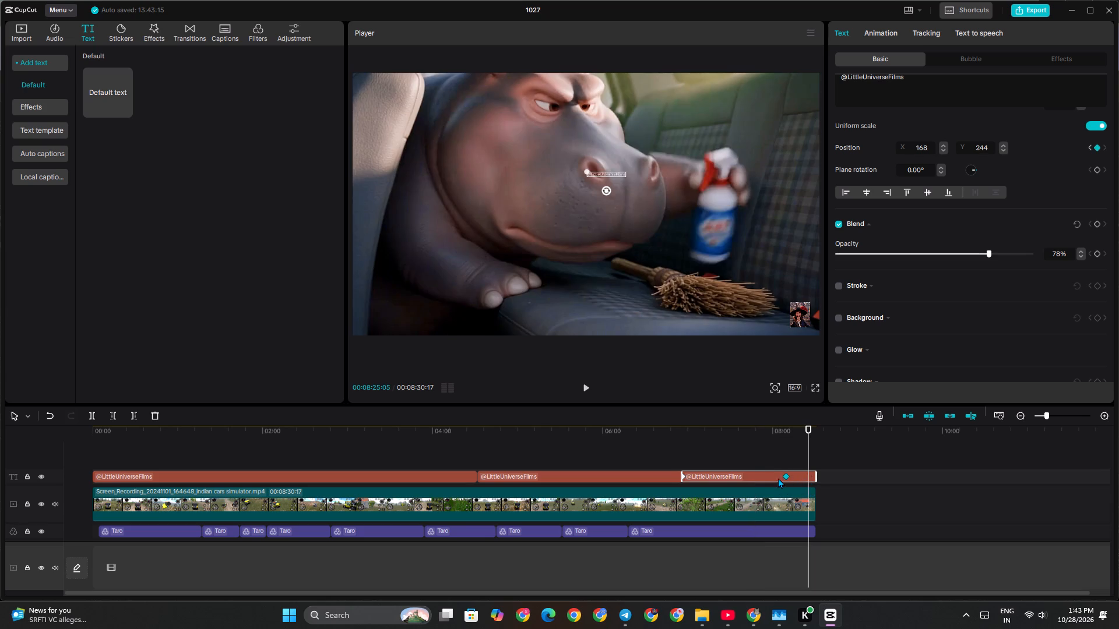
{"action": "left_click_drag", "start_coordinate": [778, 478], "coordinate": [754, 478]}
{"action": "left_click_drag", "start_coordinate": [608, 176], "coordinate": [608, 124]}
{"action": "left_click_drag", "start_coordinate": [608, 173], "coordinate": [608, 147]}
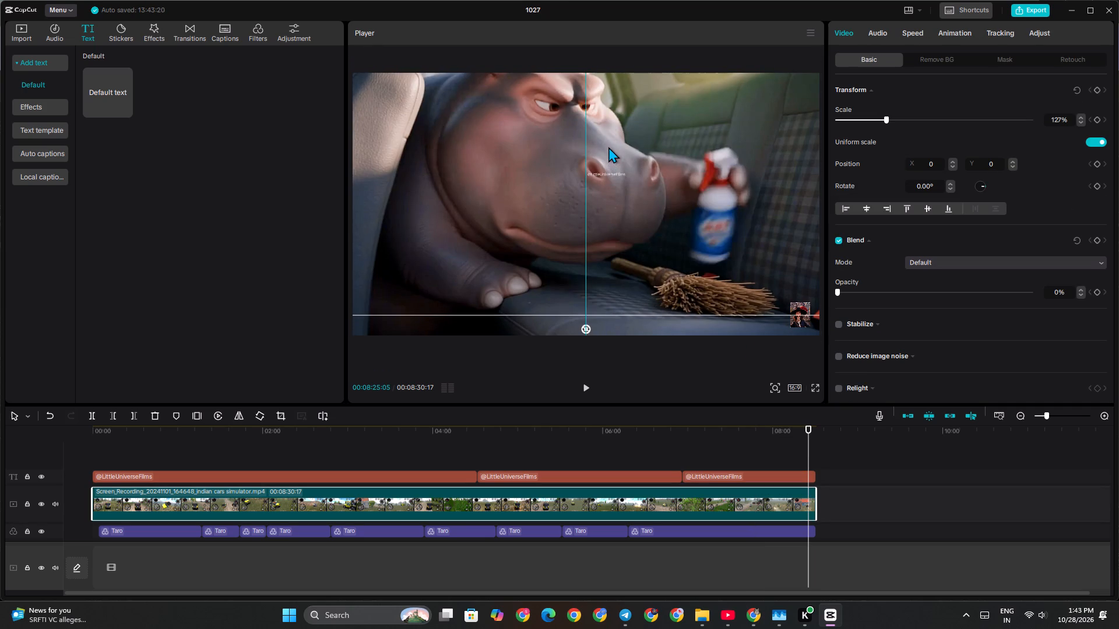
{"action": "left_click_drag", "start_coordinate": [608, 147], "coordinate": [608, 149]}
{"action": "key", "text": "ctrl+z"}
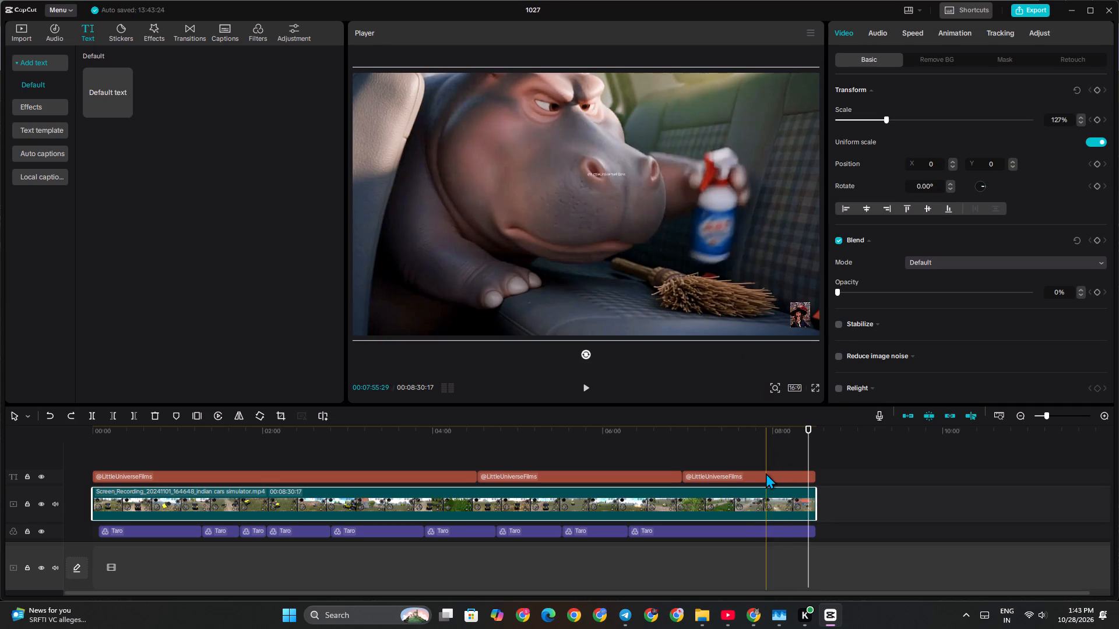
{"action": "left_click", "coordinate": [766, 473]}
{"action": "left_click_drag", "start_coordinate": [617, 173], "coordinate": [614, 117]}
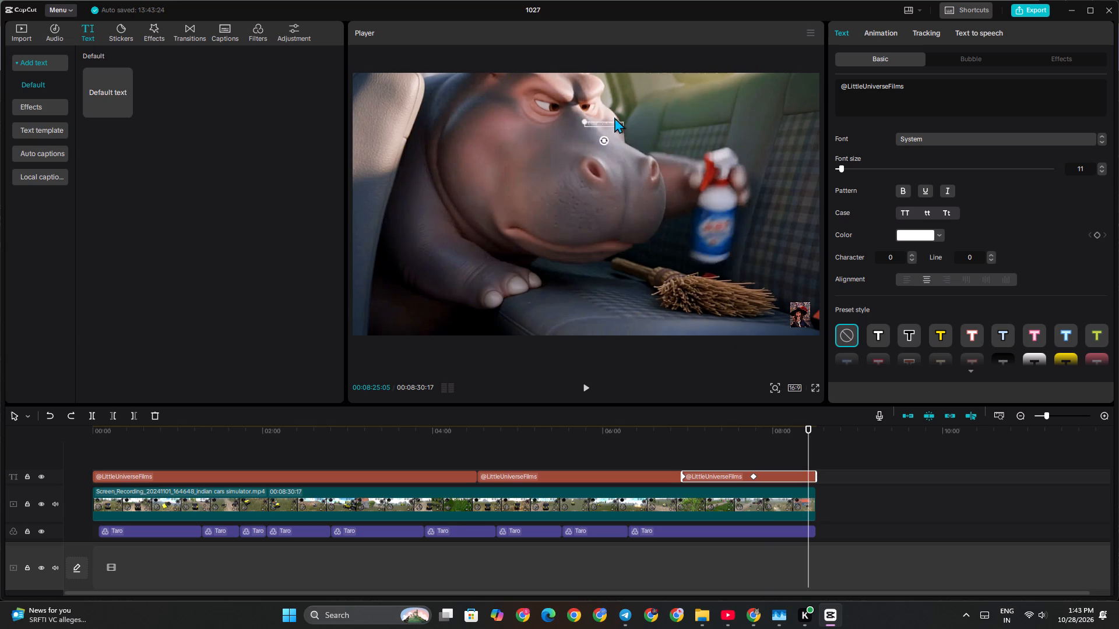
{"action": "left_click_drag", "start_coordinate": [614, 117], "coordinate": [609, 80]}
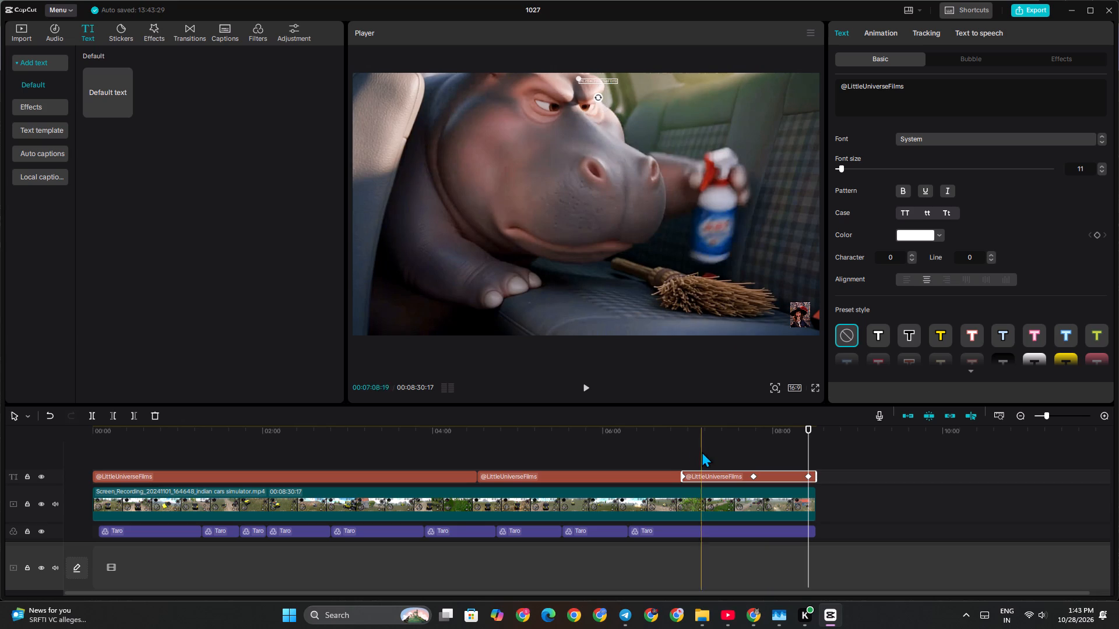
Play the last text segment from its start in full screen to check the text's movement.
{"action": "left_click", "coordinate": [679, 451]}
{"action": "key", "text": "space"}
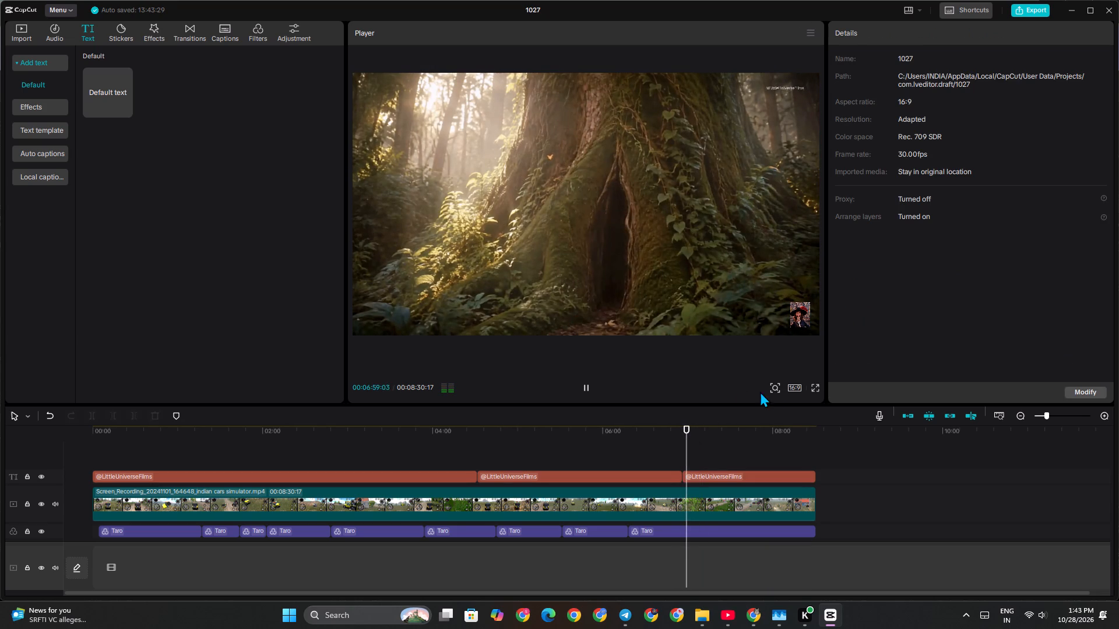
{"action": "left_click", "coordinate": [811, 386]}
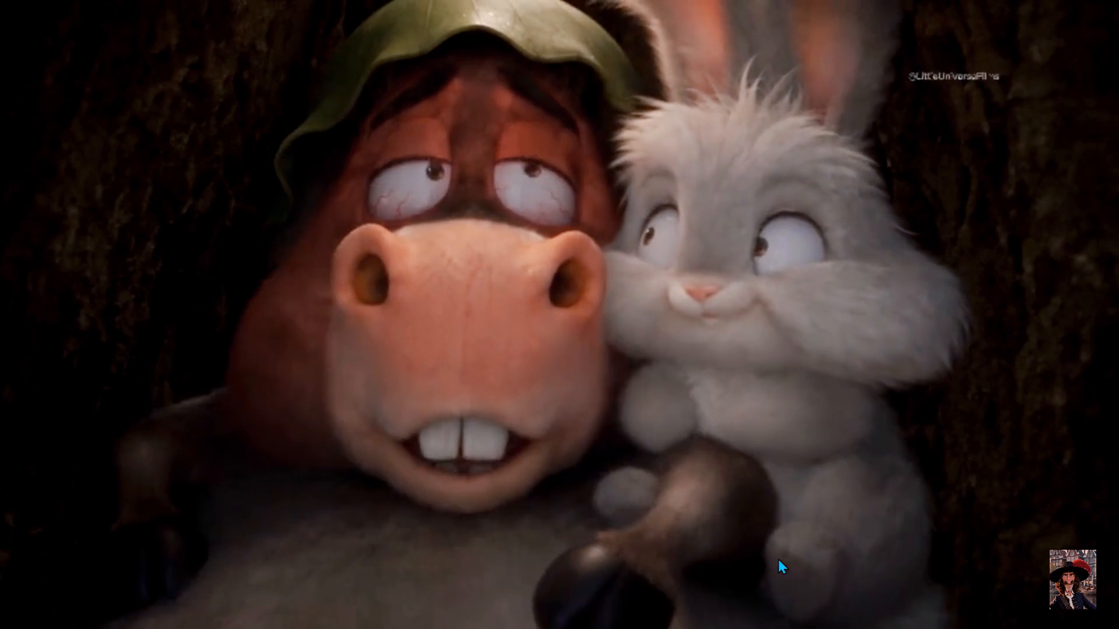
{"action": "left_click", "coordinate": [723, 592]}
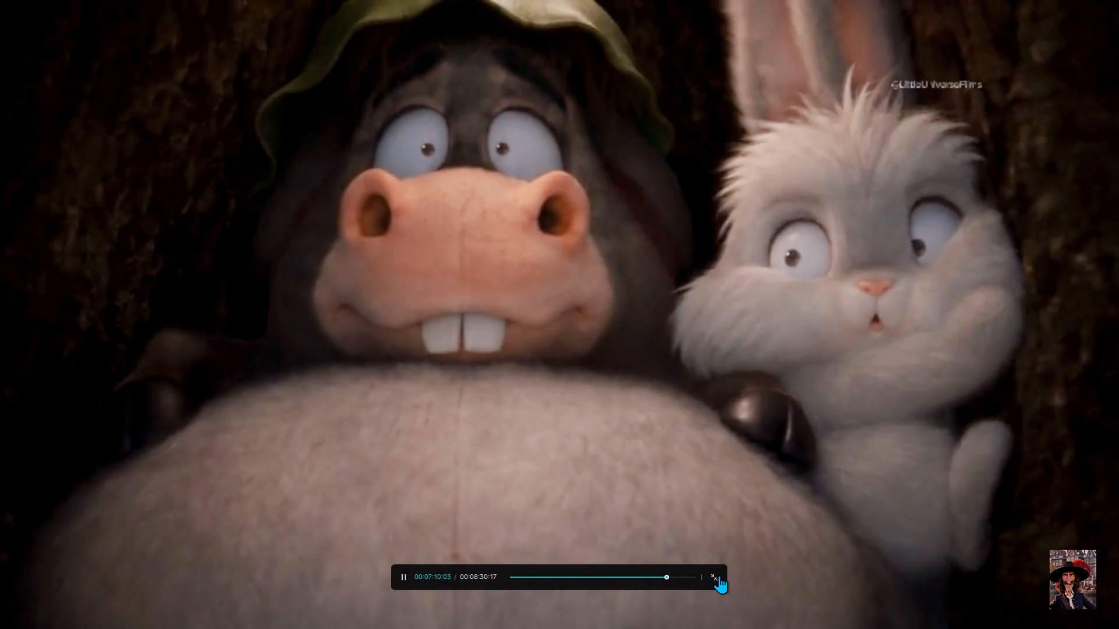
{"action": "left_click", "coordinate": [719, 575]}
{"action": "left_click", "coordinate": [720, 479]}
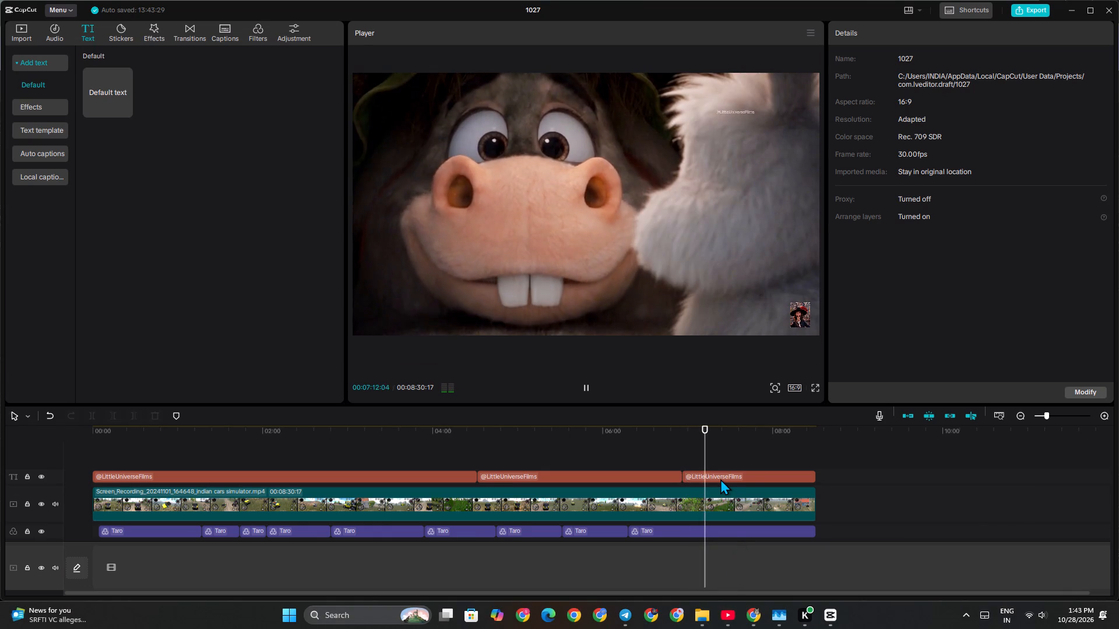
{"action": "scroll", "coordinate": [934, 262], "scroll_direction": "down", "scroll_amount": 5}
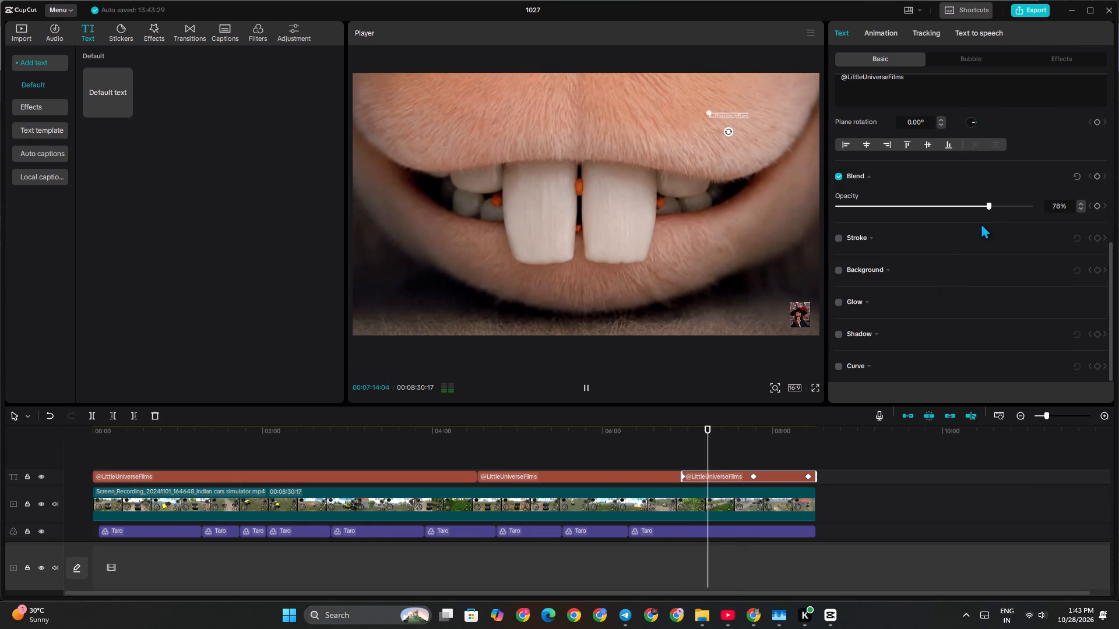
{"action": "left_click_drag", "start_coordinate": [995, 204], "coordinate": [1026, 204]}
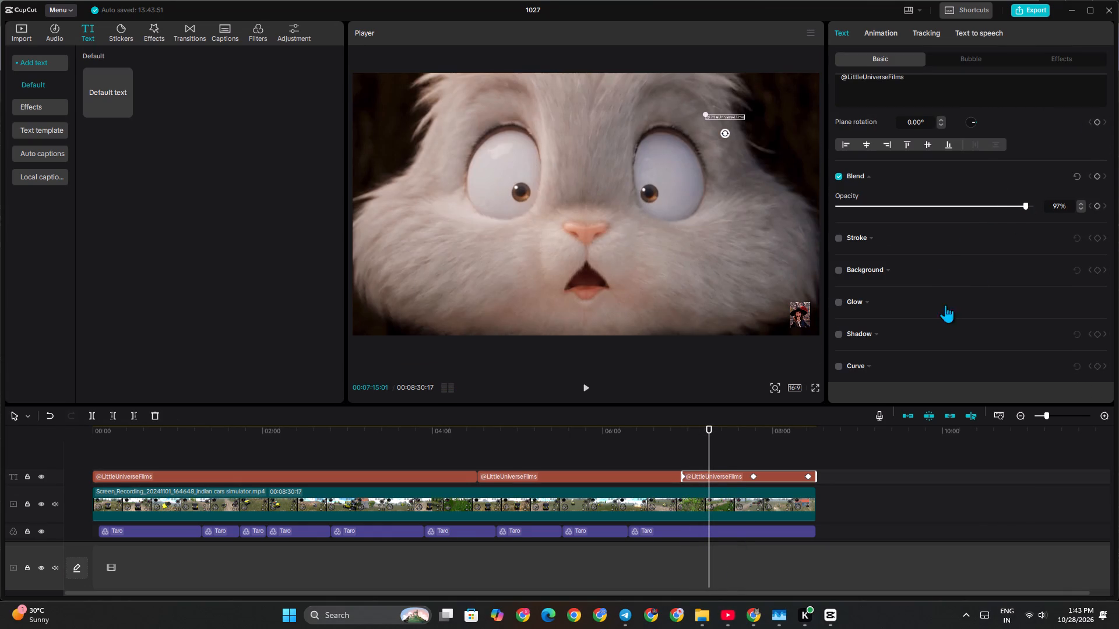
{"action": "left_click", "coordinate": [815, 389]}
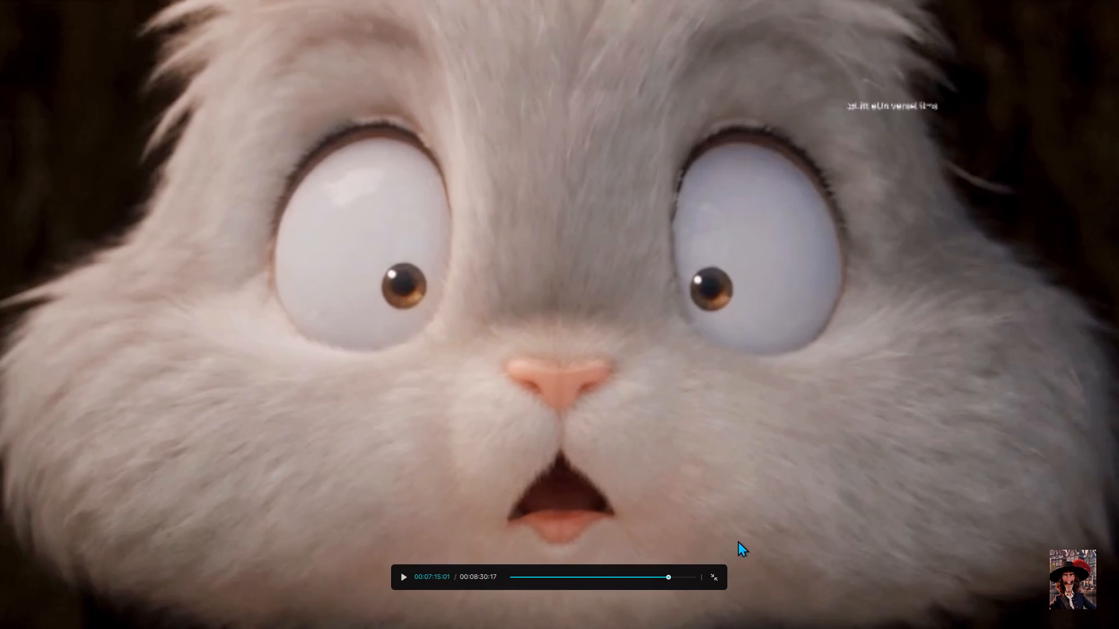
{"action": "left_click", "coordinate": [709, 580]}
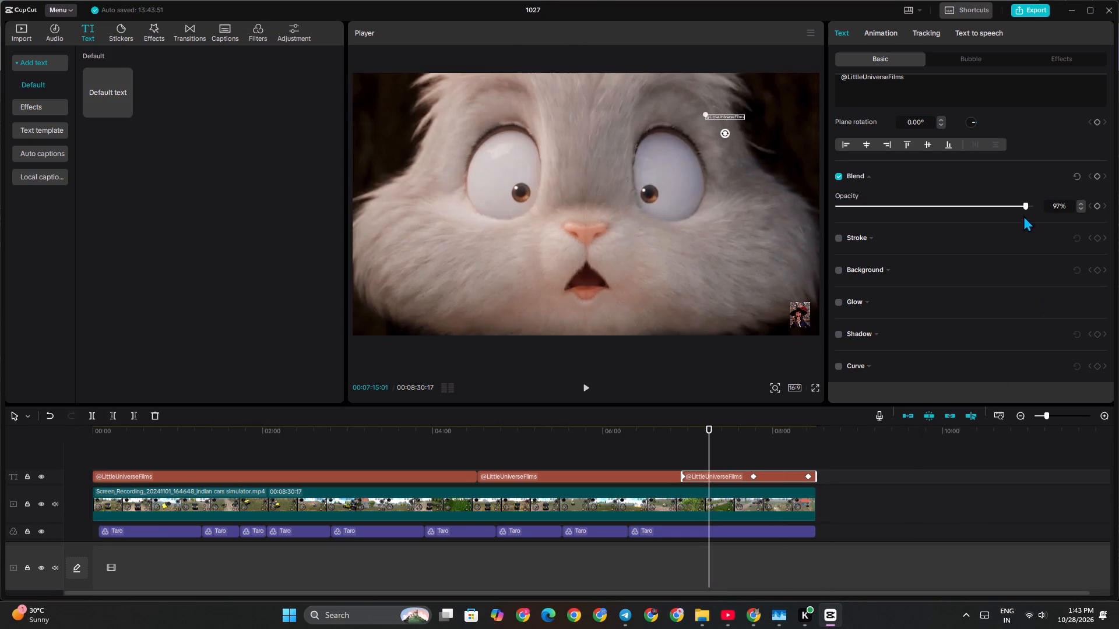
{"action": "left_click", "coordinate": [1043, 205]}
{"action": "left_click_drag", "start_coordinate": [1026, 203], "coordinate": [1053, 200]}
{"action": "scroll", "coordinate": [934, 318], "scroll_direction": "down", "scroll_amount": 5}
Play the video full screen from 00:07:15:01 to about 00:07:35 to check the last text segment's movement.
{"action": "scroll", "coordinate": [909, 337], "scroll_direction": "down", "scroll_amount": 1}
{"action": "left_click", "coordinate": [584, 394]}
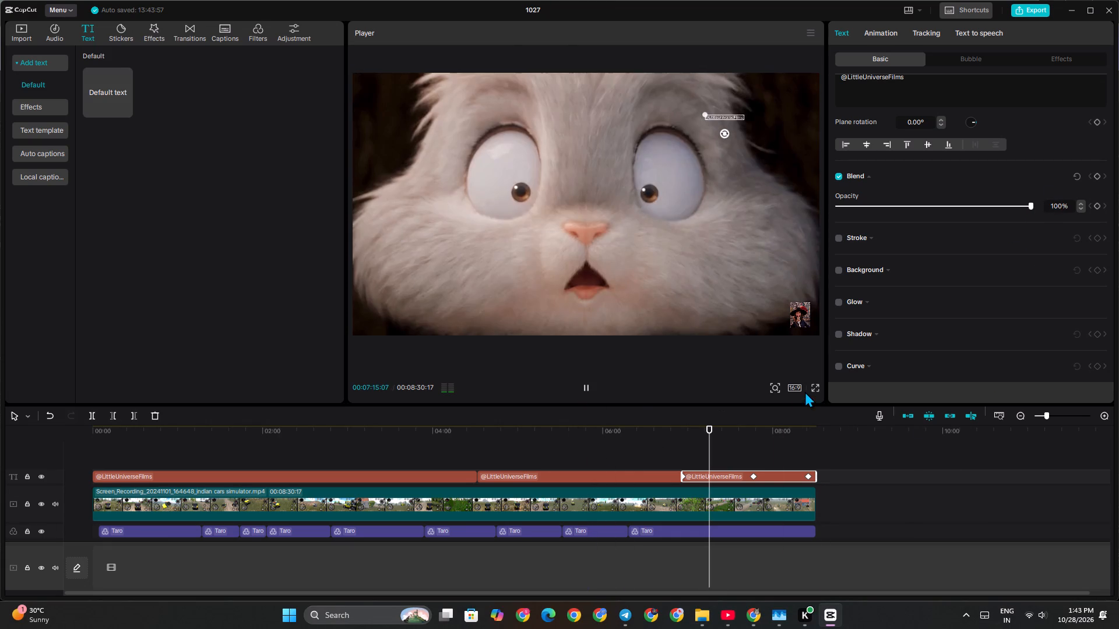
{"action": "left_click", "coordinate": [815, 386]}
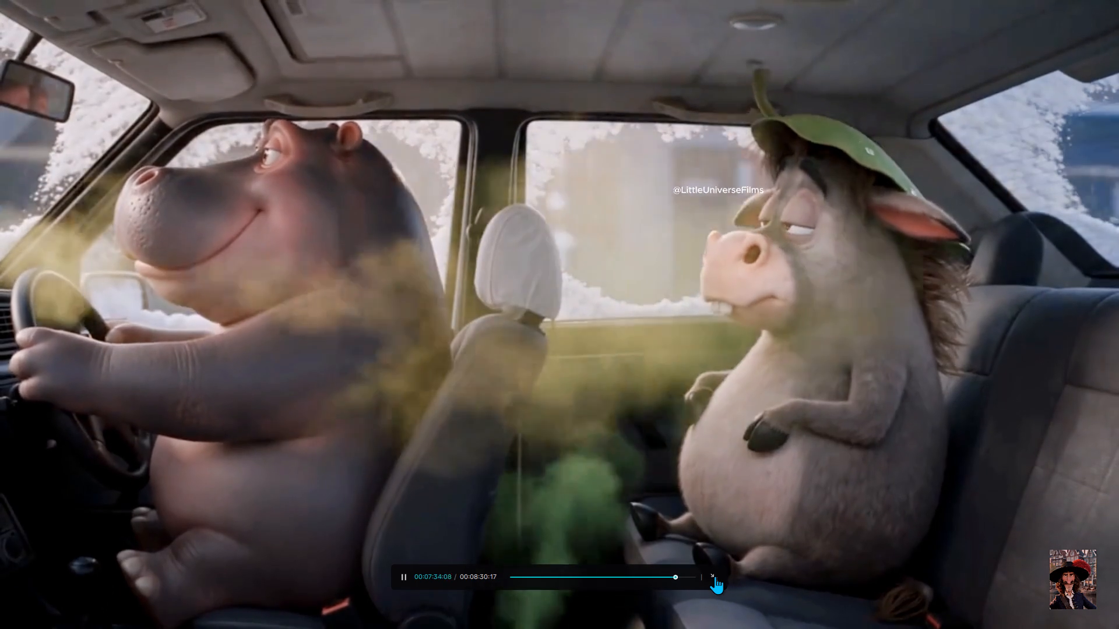
{"action": "left_click", "coordinate": [715, 576]}
{"action": "left_click", "coordinate": [587, 384]}
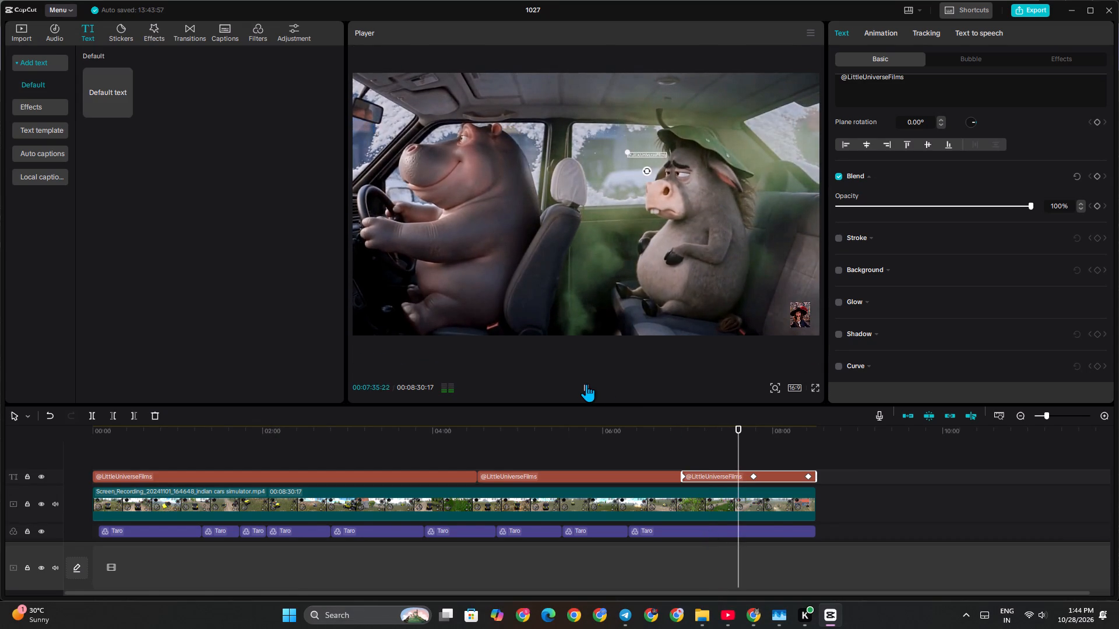
{"action": "left_click_drag", "start_coordinate": [738, 437], "coordinate": [749, 439]}
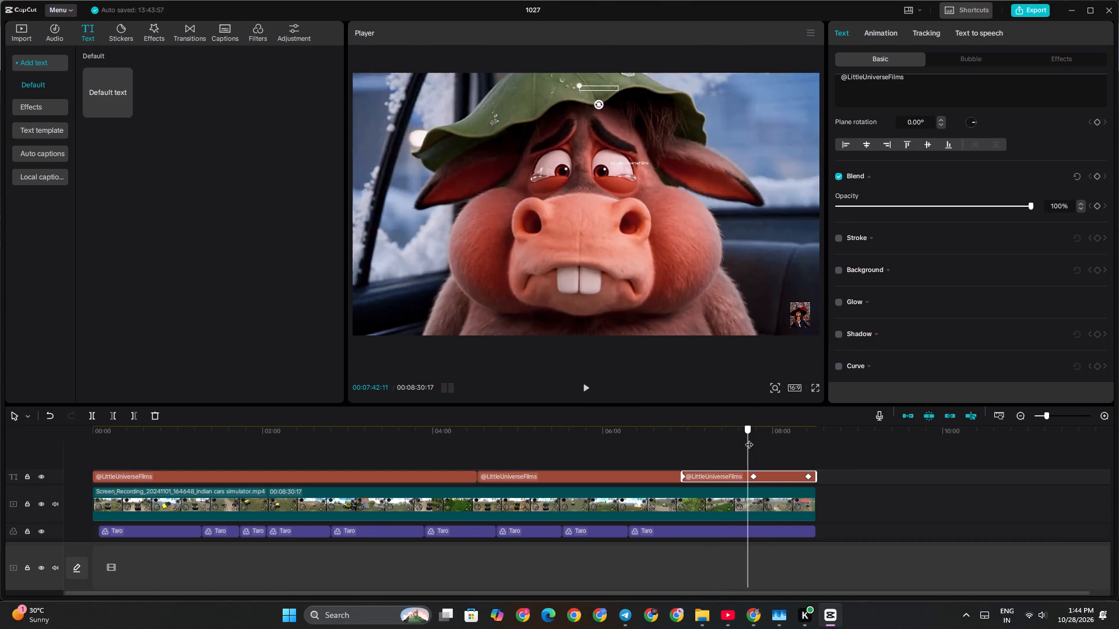
{"action": "left_click_drag", "start_coordinate": [749, 439], "coordinate": [752, 439]}
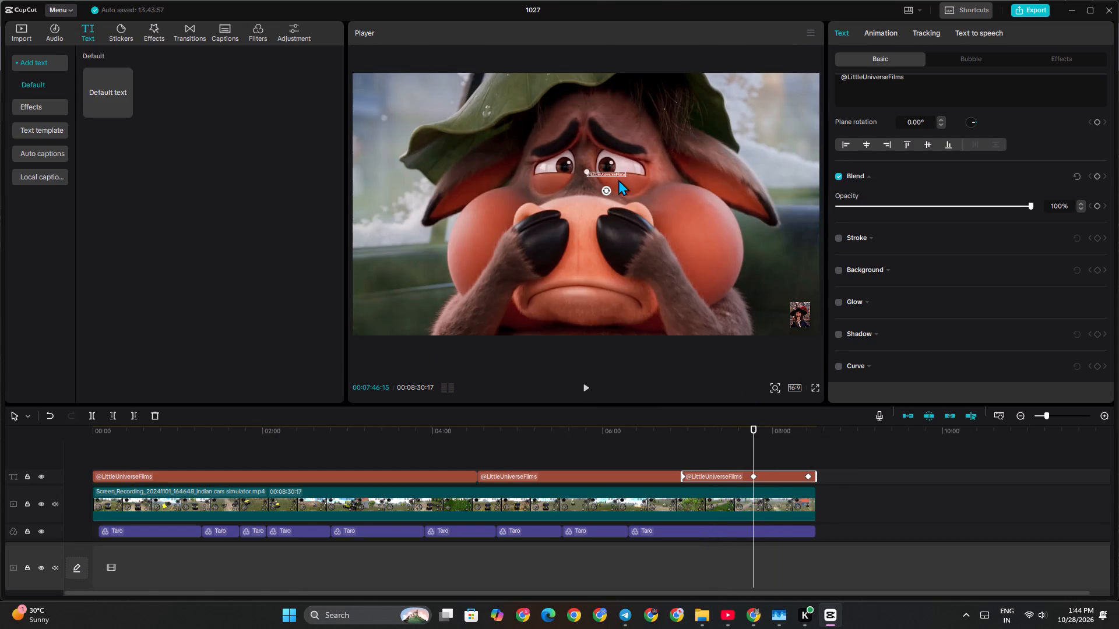
{"action": "left_click_drag", "start_coordinate": [614, 175], "coordinate": [608, 90]}
Play and scrub through the earlier footage, between about 00:06:39 and 00:00:30, to examine where the text sits.
{"action": "left_click_drag", "start_coordinate": [755, 435], "coordinate": [713, 432]}
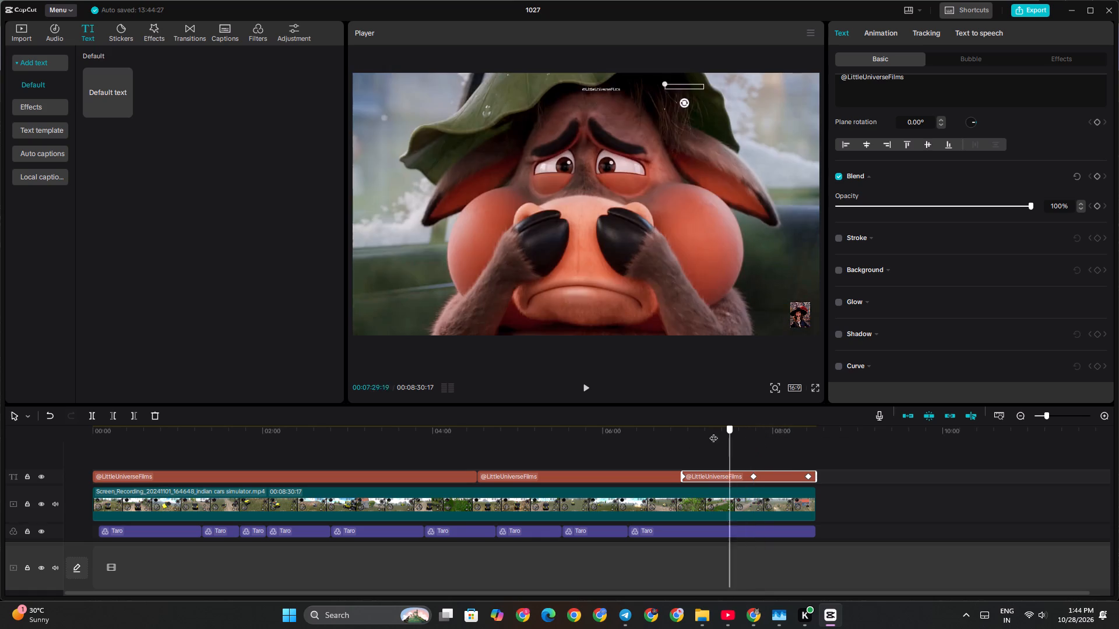
{"action": "left_click_drag", "start_coordinate": [713, 432], "coordinate": [650, 428]}
{"action": "left_click", "coordinate": [586, 387]}
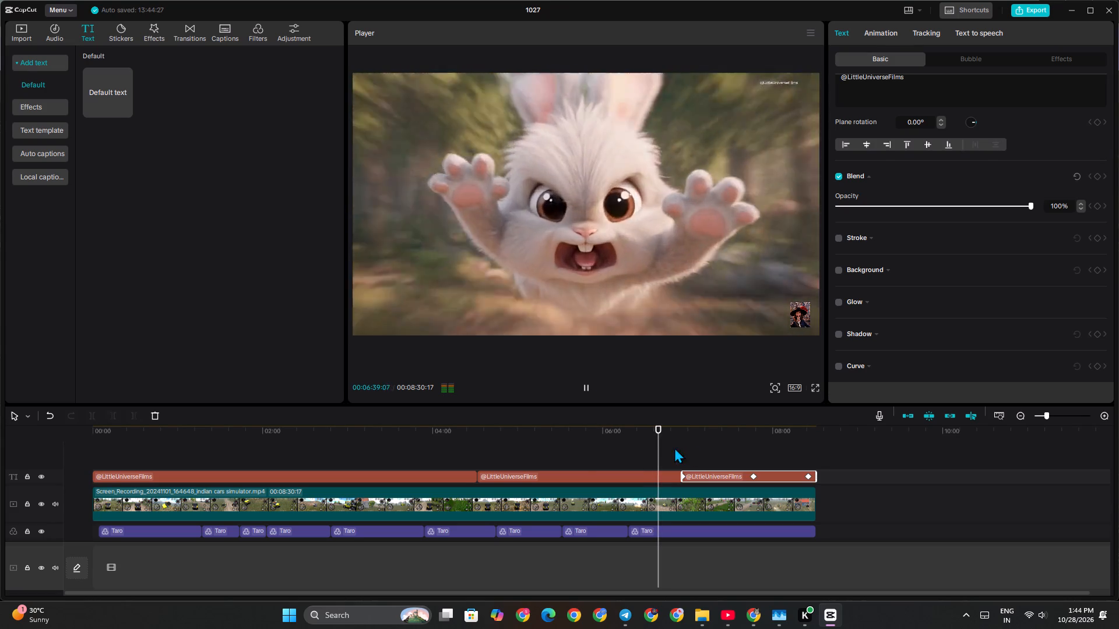
{"action": "left_click_drag", "start_coordinate": [660, 447], "coordinate": [263, 451]}
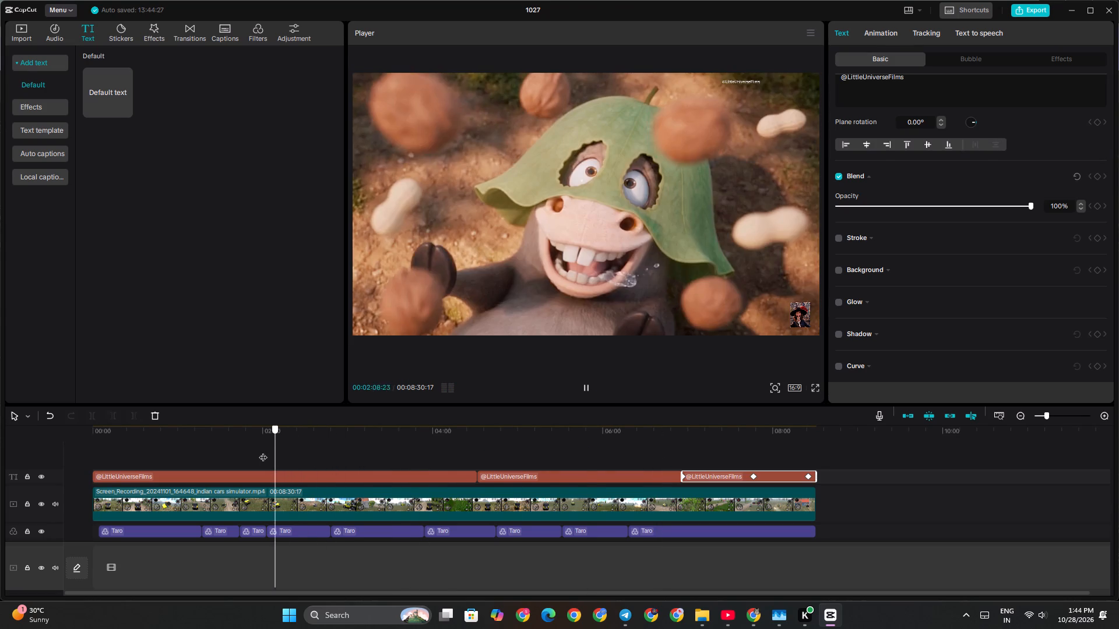
{"action": "left_click_drag", "start_coordinate": [263, 451], "coordinate": [242, 460]}
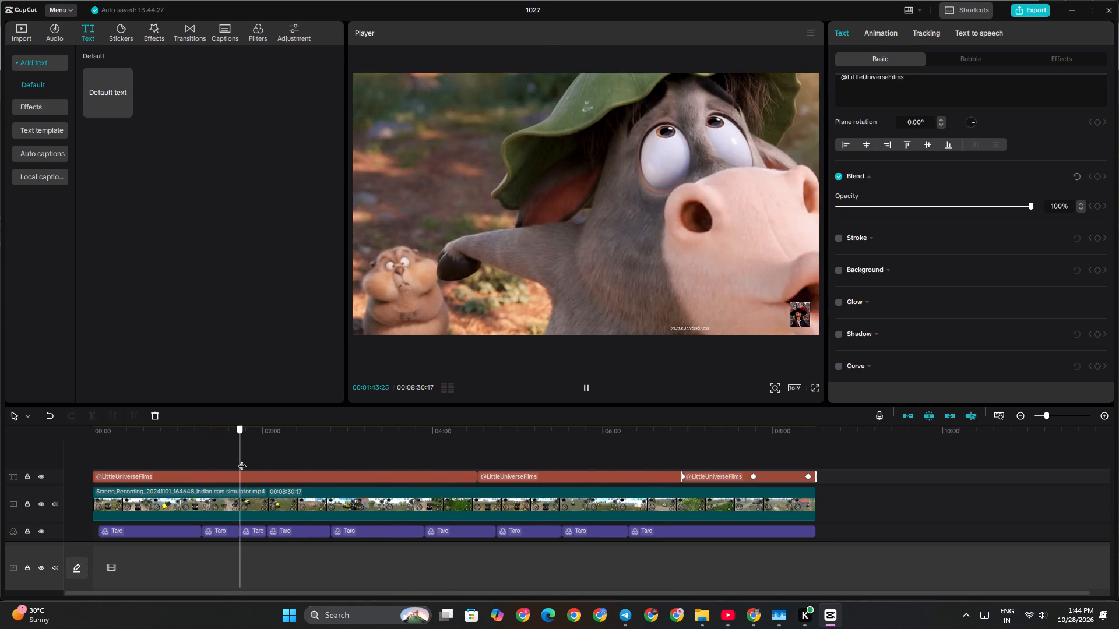
{"action": "left_click_drag", "start_coordinate": [242, 460], "coordinate": [146, 453]}
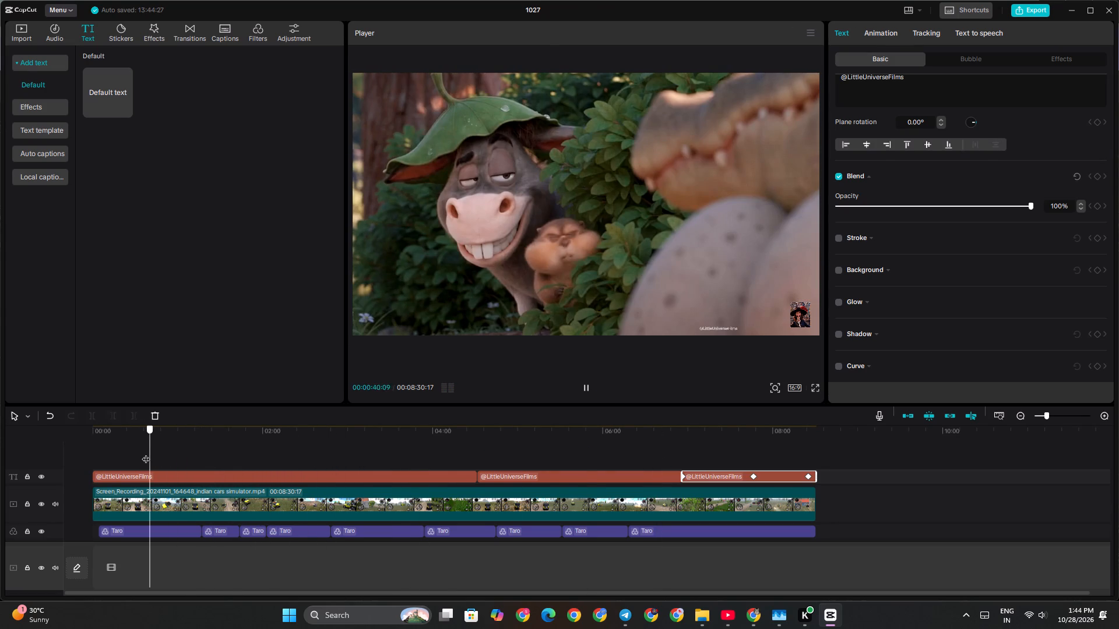
{"action": "left_click_drag", "start_coordinate": [146, 453], "coordinate": [150, 455]}
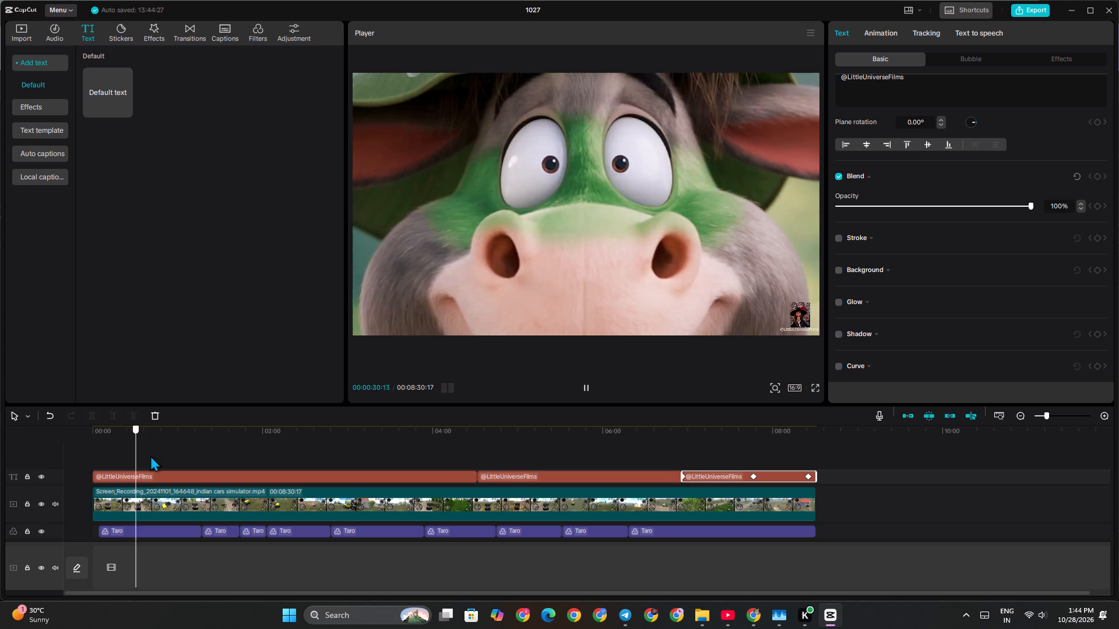
{"action": "left_click_drag", "start_coordinate": [150, 455], "coordinate": [251, 472]}
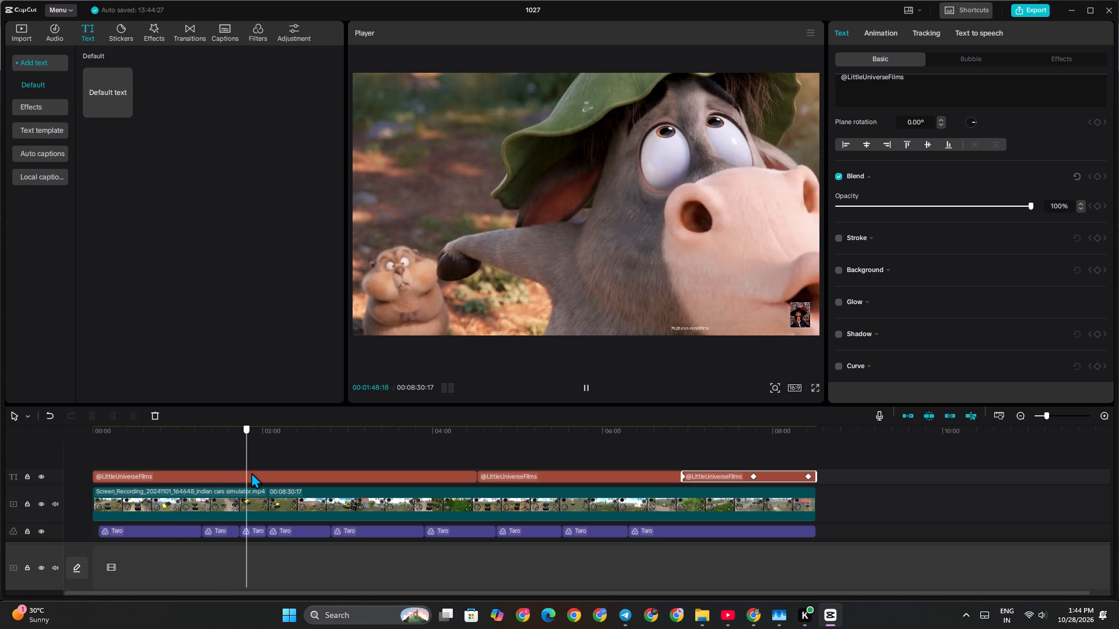
{"action": "left_click_drag", "start_coordinate": [251, 472], "coordinate": [262, 473]}
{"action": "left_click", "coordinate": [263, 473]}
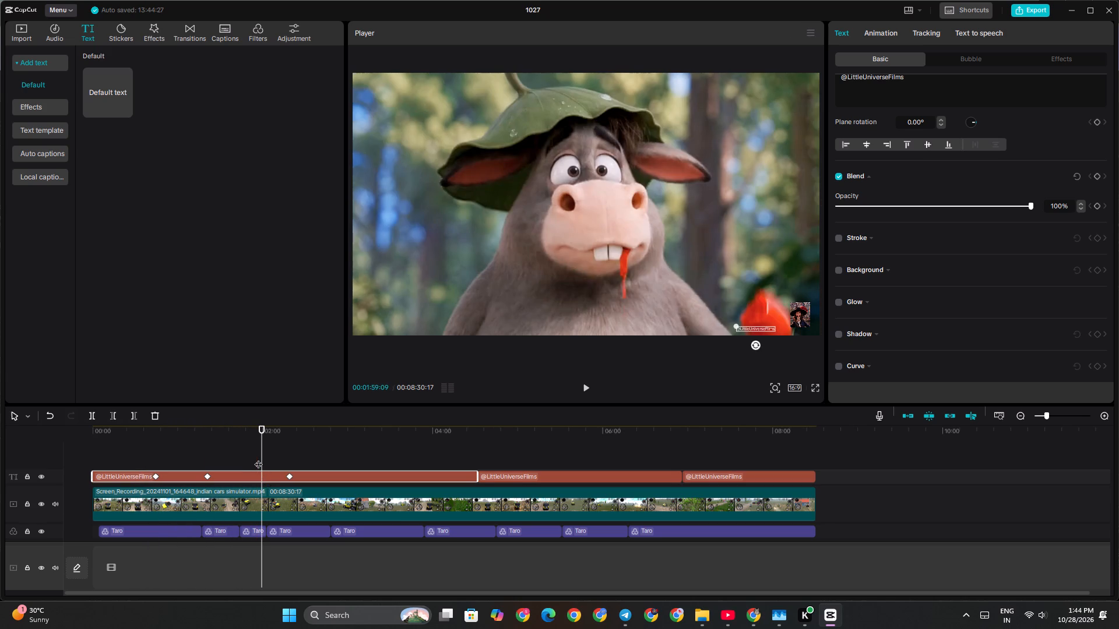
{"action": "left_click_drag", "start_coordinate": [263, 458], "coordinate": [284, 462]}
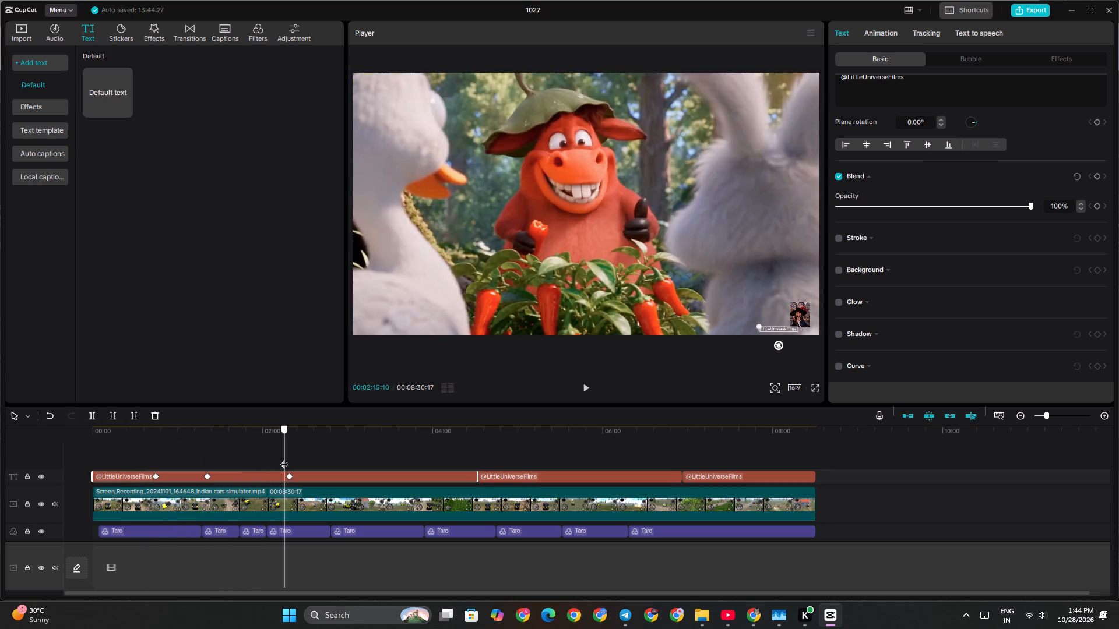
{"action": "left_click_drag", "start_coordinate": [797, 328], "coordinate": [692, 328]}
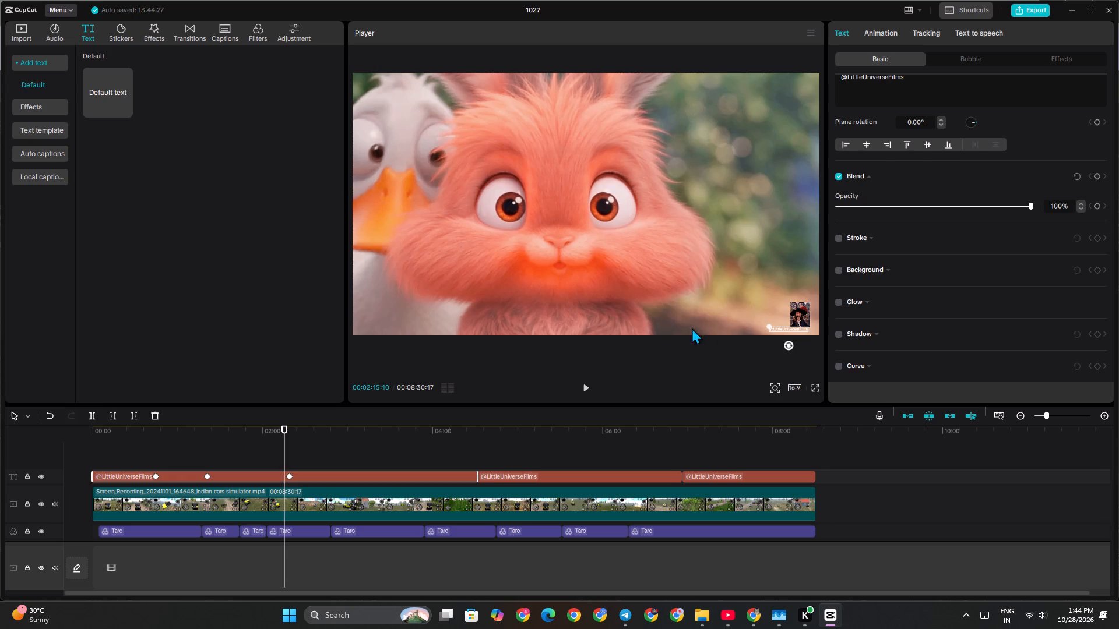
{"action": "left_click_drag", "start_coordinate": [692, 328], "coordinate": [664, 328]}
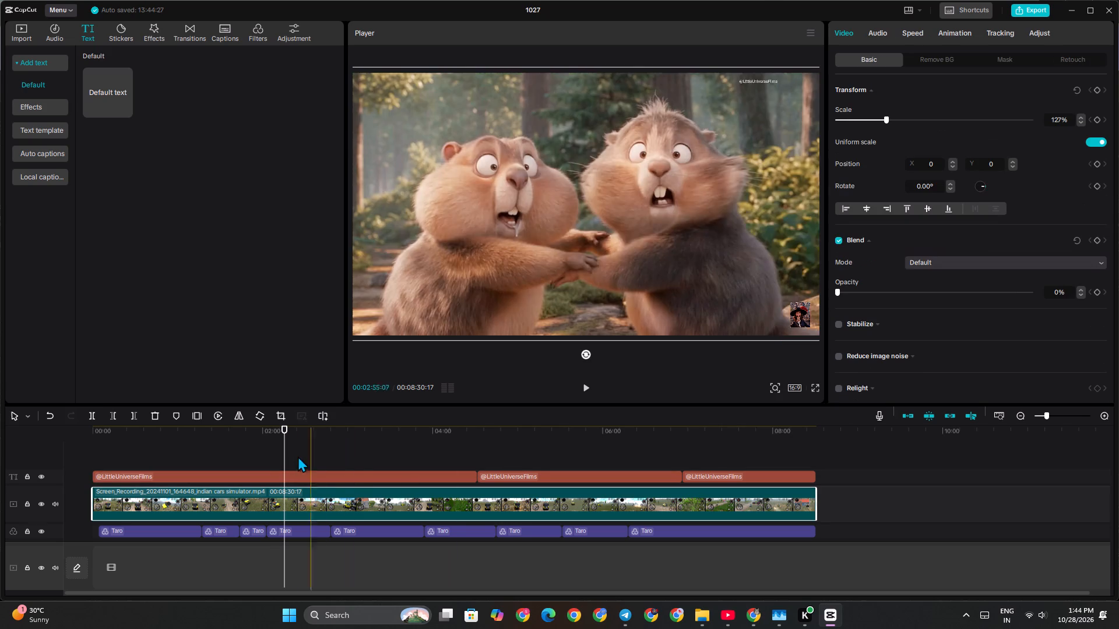
Review the first text segment's keyframes and move its earliest keyframe, at 00:00:44:17, to the start of the segment.
{"action": "left_click", "coordinate": [265, 471]}
{"action": "left_click_drag", "start_coordinate": [283, 458], "coordinate": [233, 457]}
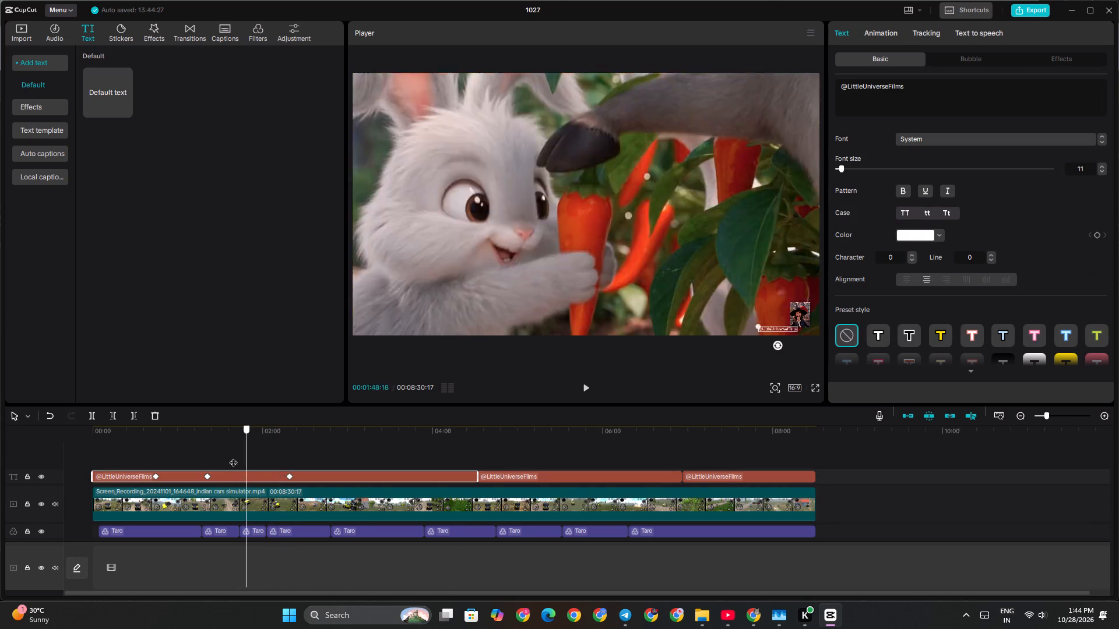
{"action": "left_click_drag", "start_coordinate": [233, 457], "coordinate": [177, 448]}
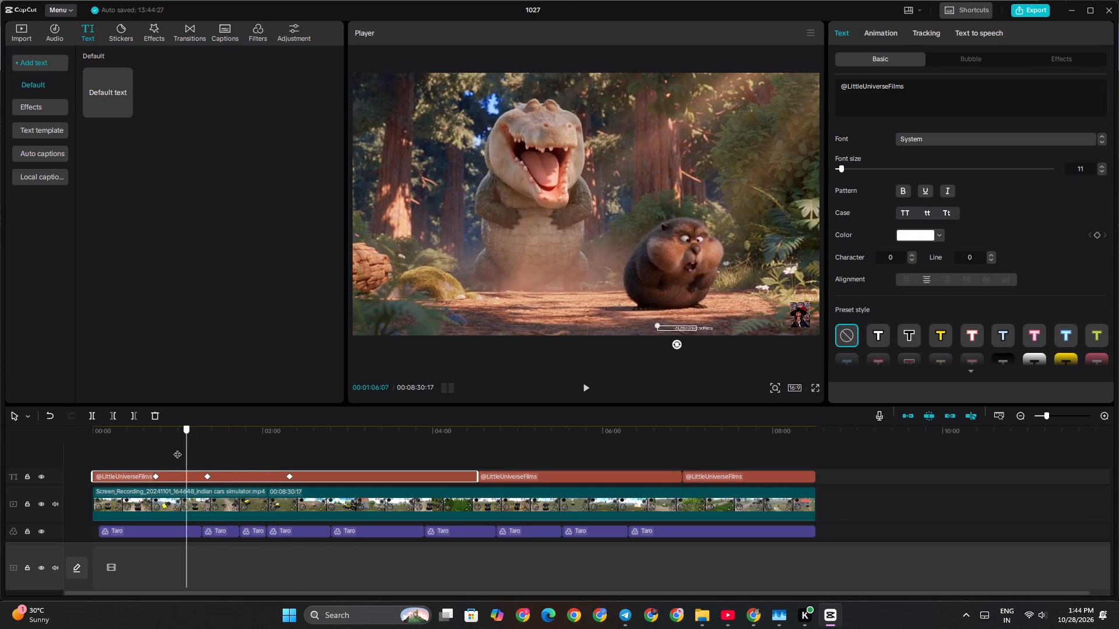
{"action": "left_click_drag", "start_coordinate": [177, 448], "coordinate": [154, 446]}
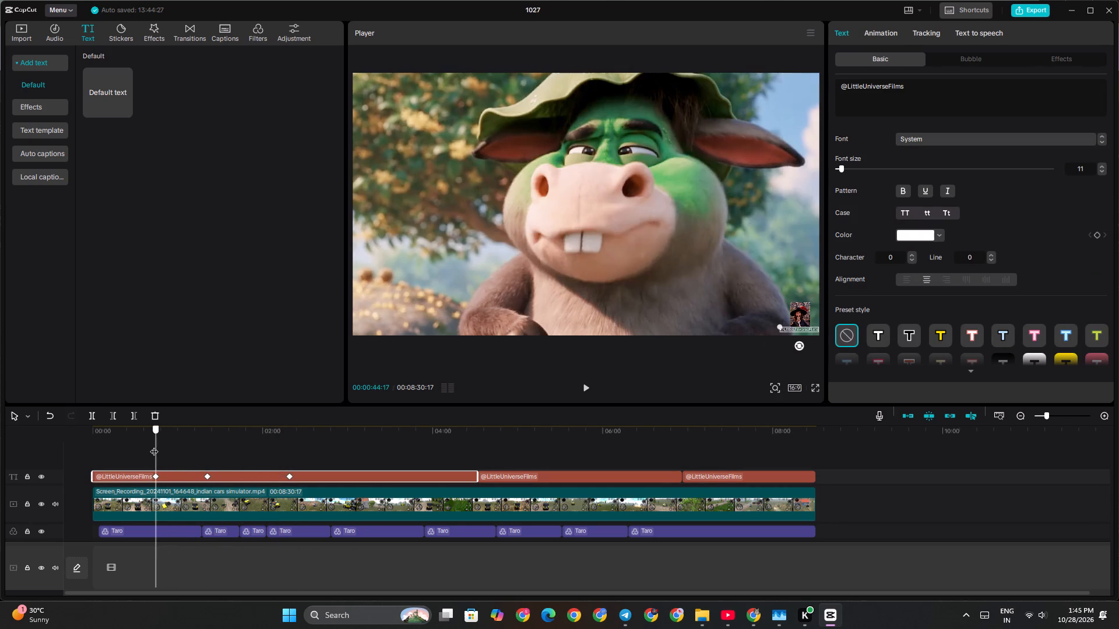
{"action": "left_click_drag", "start_coordinate": [154, 446], "coordinate": [181, 449]}
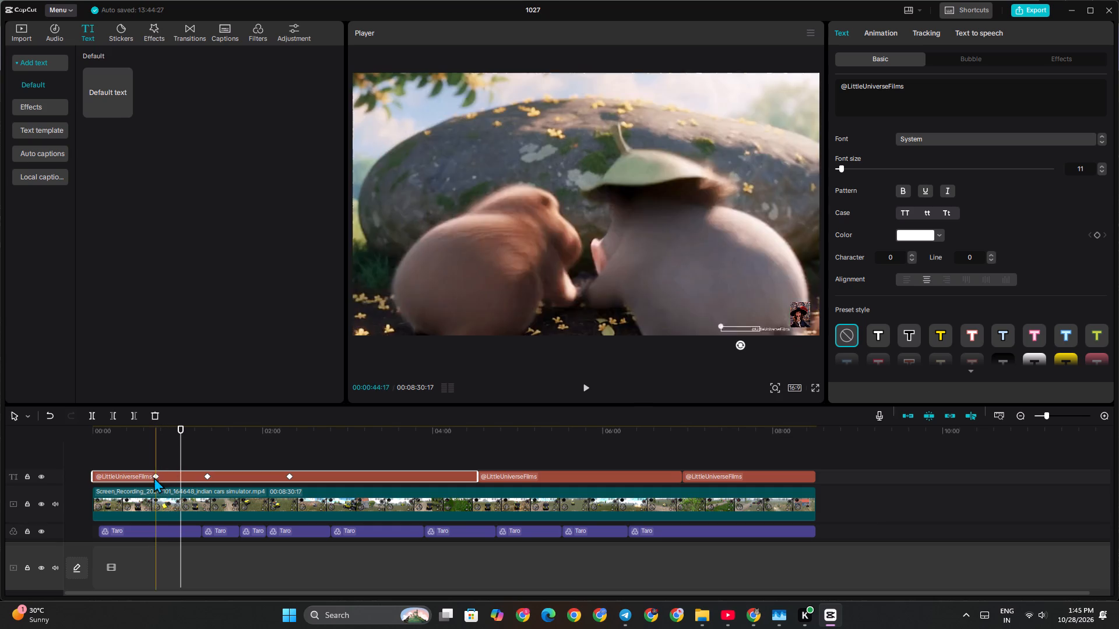
{"action": "left_click_drag", "start_coordinate": [156, 477], "coordinate": [96, 472]}
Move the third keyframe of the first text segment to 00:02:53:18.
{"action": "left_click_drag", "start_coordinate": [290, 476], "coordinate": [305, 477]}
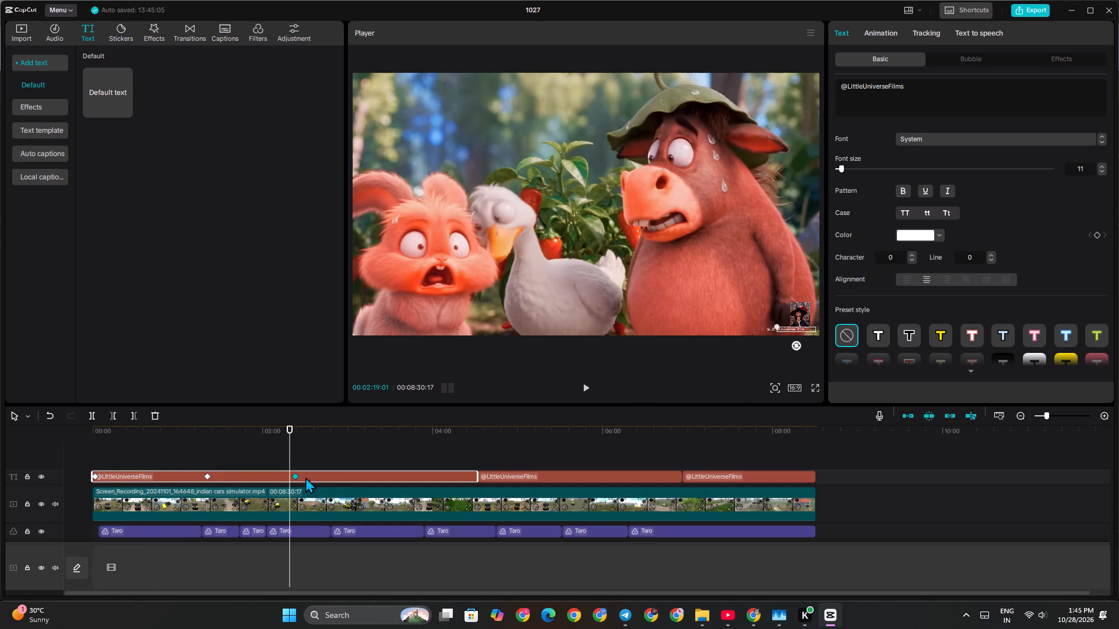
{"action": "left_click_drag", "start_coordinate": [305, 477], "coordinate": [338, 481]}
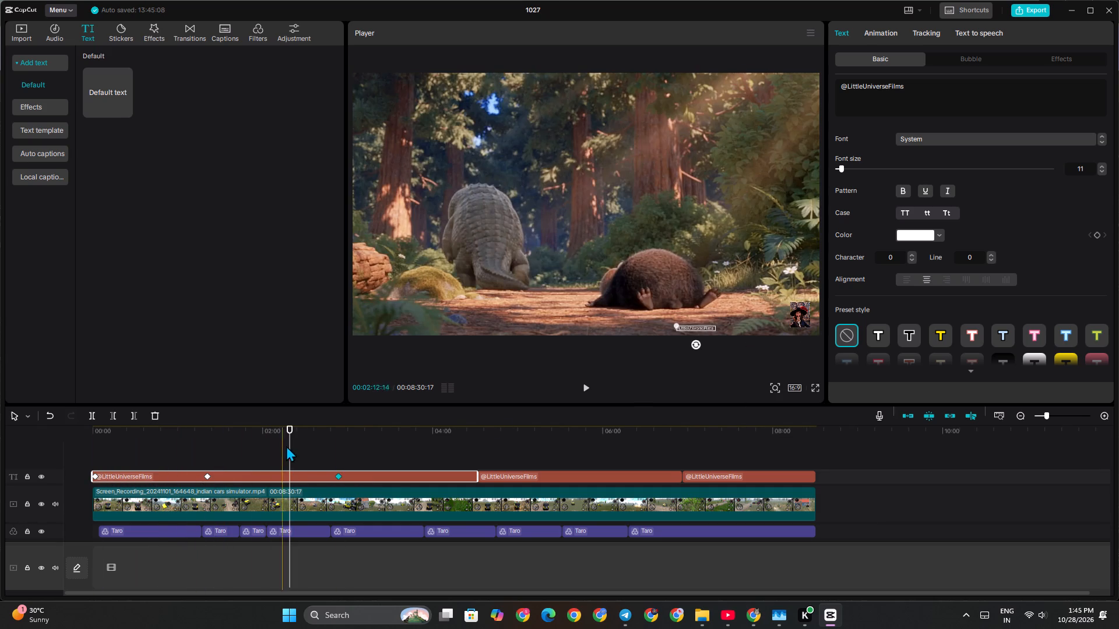
{"action": "left_click_drag", "start_coordinate": [288, 447], "coordinate": [145, 449]}
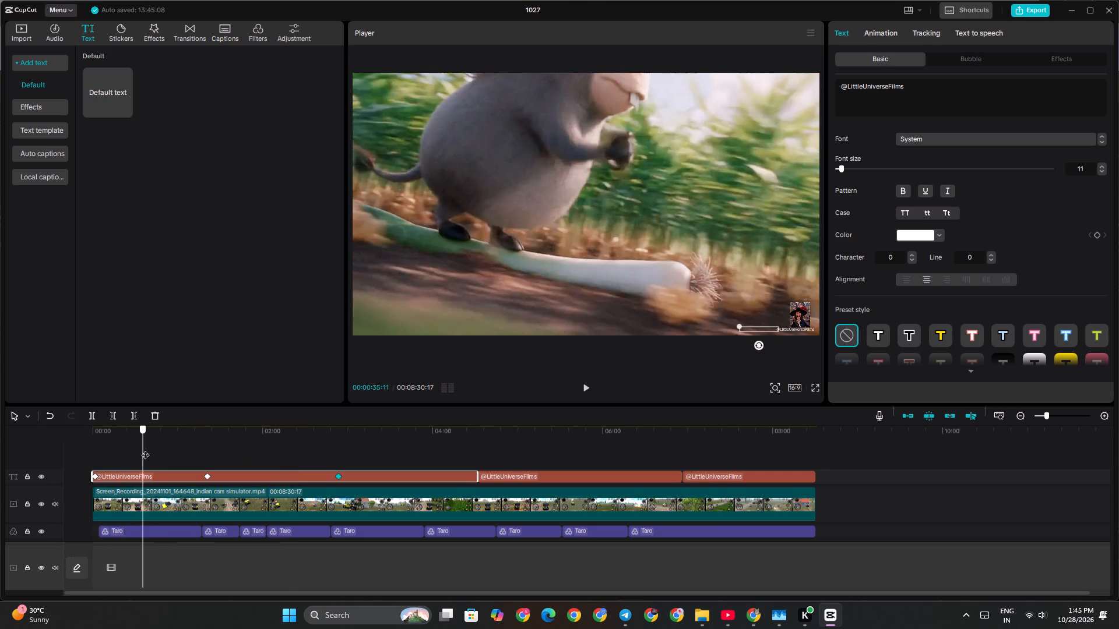
{"action": "left_click_drag", "start_coordinate": [145, 449], "coordinate": [202, 458]}
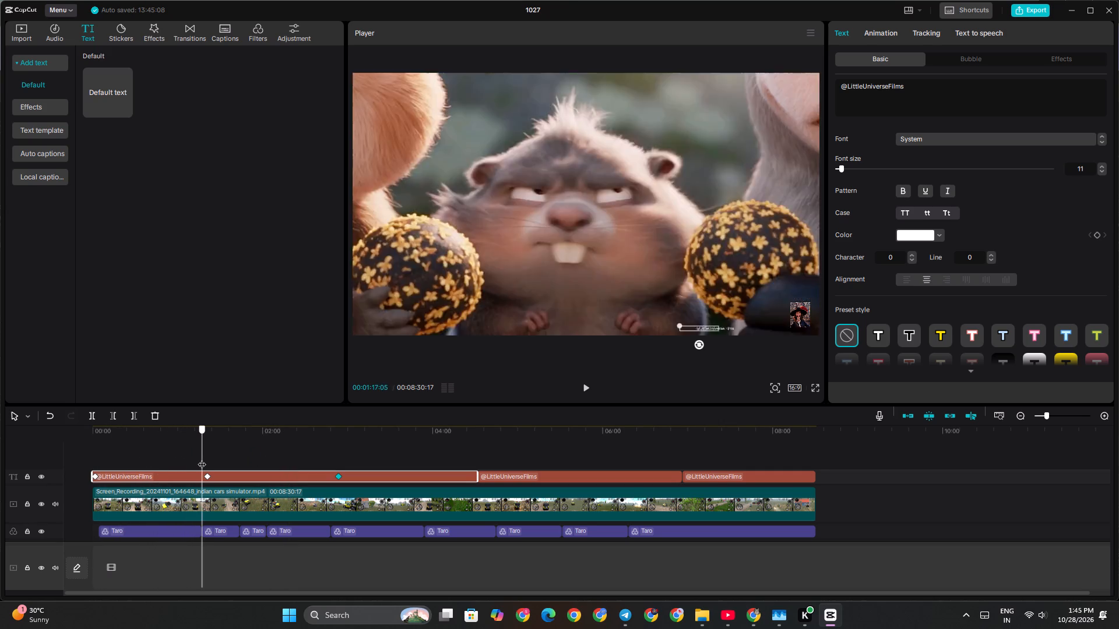
{"action": "left_click_drag", "start_coordinate": [202, 458], "coordinate": [207, 458]}
{"action": "left_click_drag", "start_coordinate": [691, 328], "coordinate": [685, 328]}
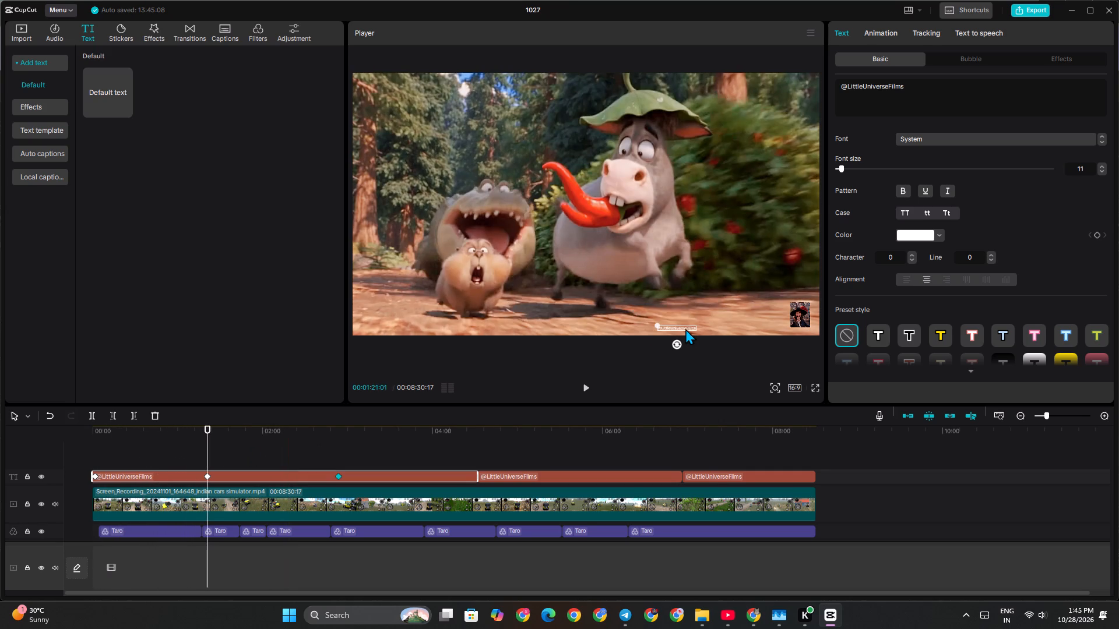
{"action": "left_click_drag", "start_coordinate": [685, 328], "coordinate": [637, 328]}
{"action": "left_click_drag", "start_coordinate": [685, 328], "coordinate": [678, 327]}
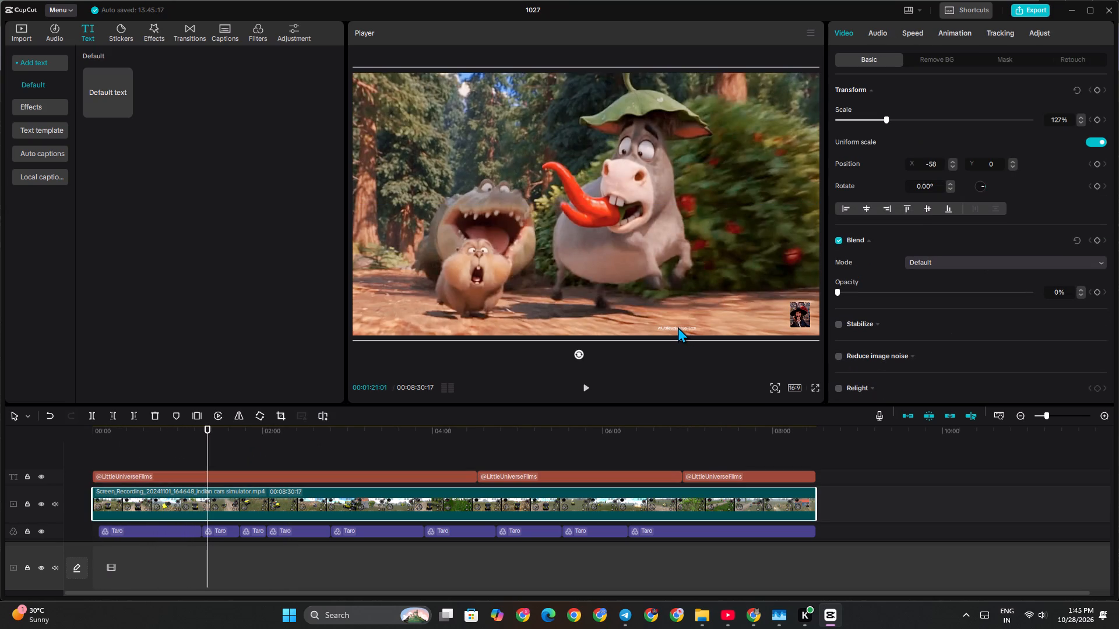
{"action": "key", "text": "ctrl+z"}
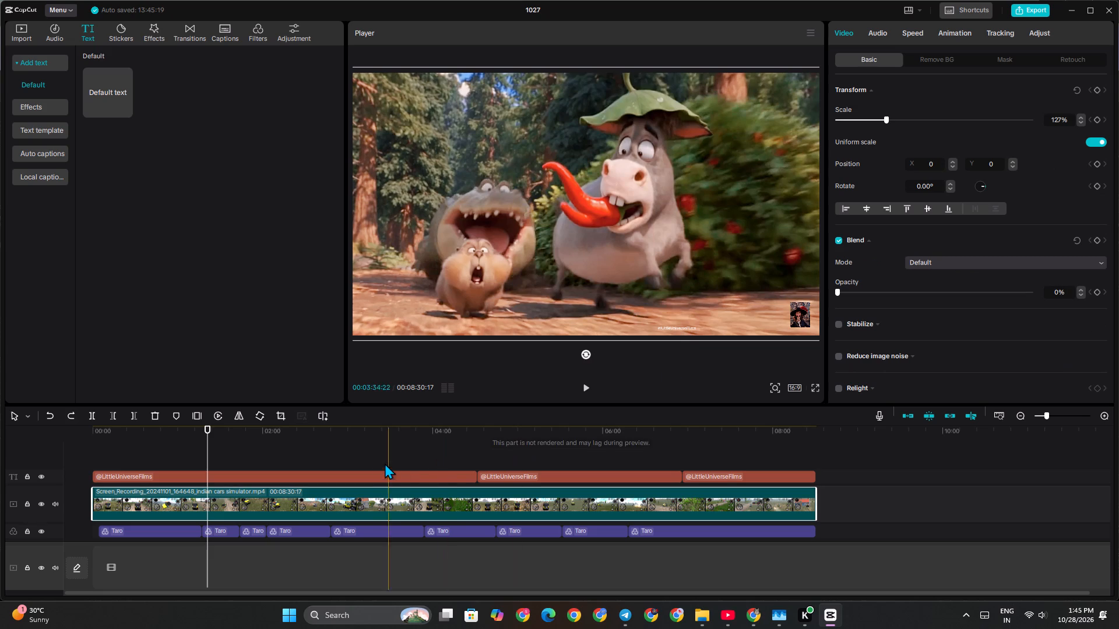
{"action": "left_click", "coordinate": [374, 476]}
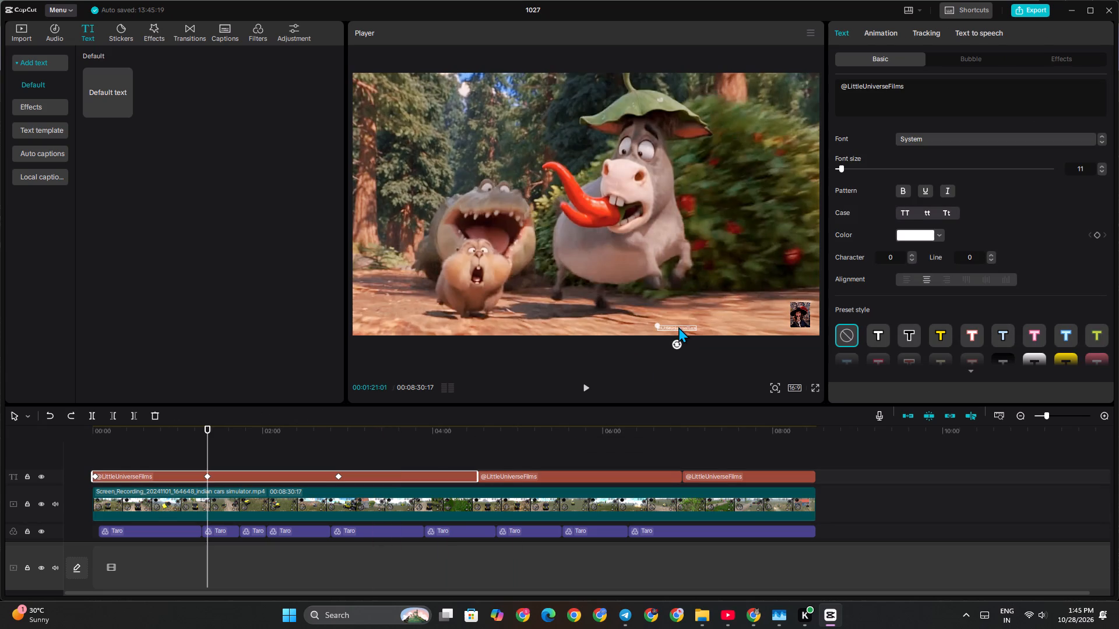
{"action": "left_click_drag", "start_coordinate": [678, 327], "coordinate": [626, 324]}
{"action": "left_click_drag", "start_coordinate": [626, 324], "coordinate": [622, 326]}
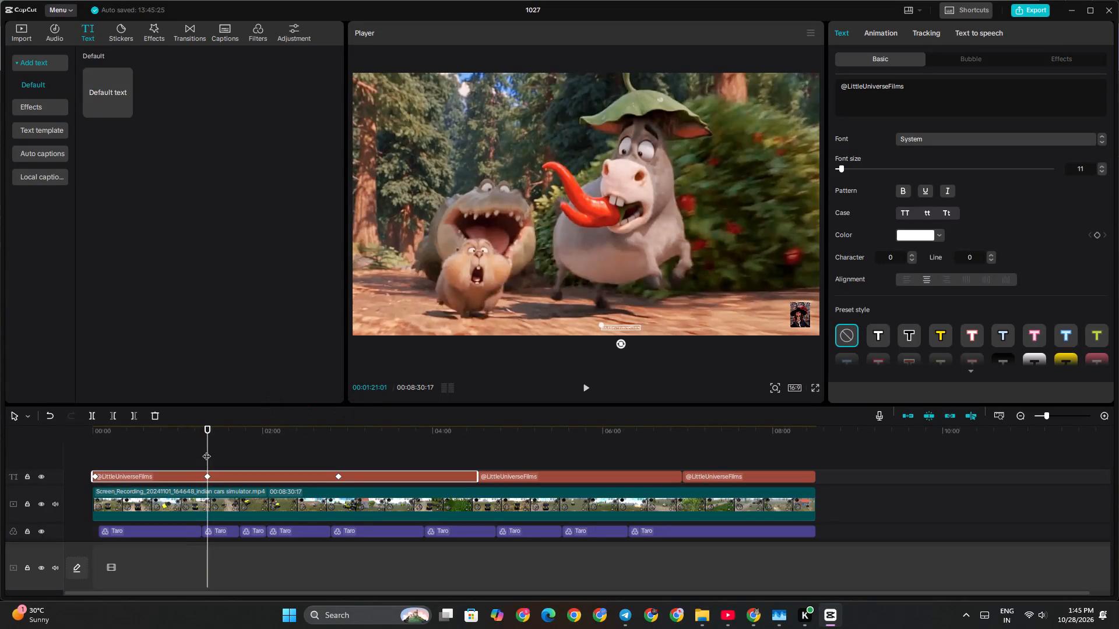
Move the third keyframe of the first text segment to the very end of that segment.
{"action": "left_click_drag", "start_coordinate": [206, 450], "coordinate": [329, 447]}
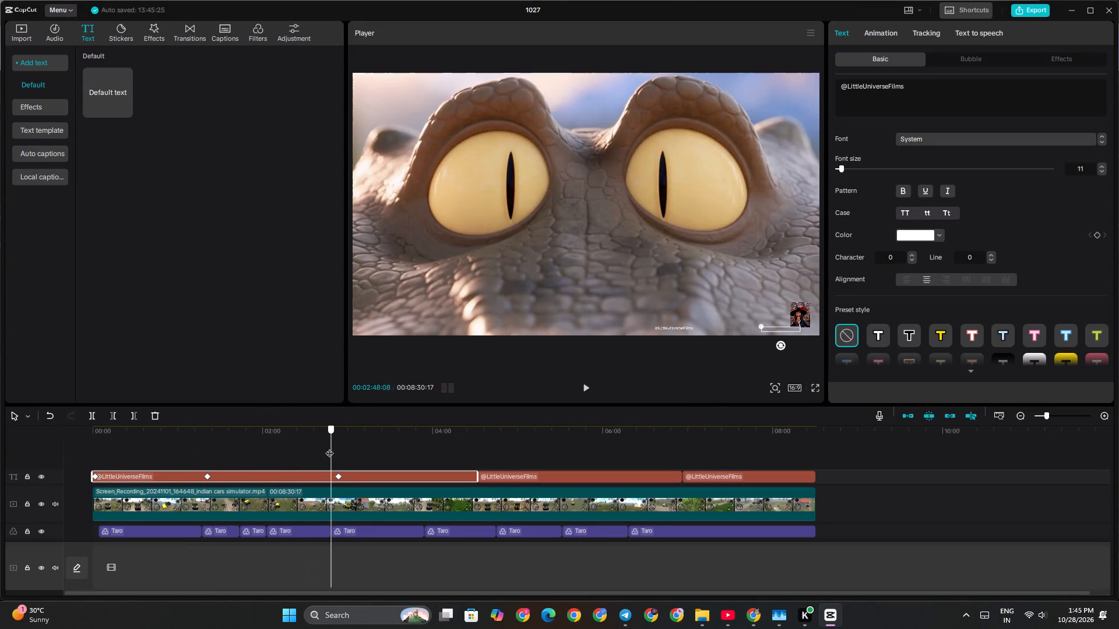
{"action": "left_click_drag", "start_coordinate": [329, 447], "coordinate": [337, 447]}
{"action": "left_click", "coordinate": [340, 476]}
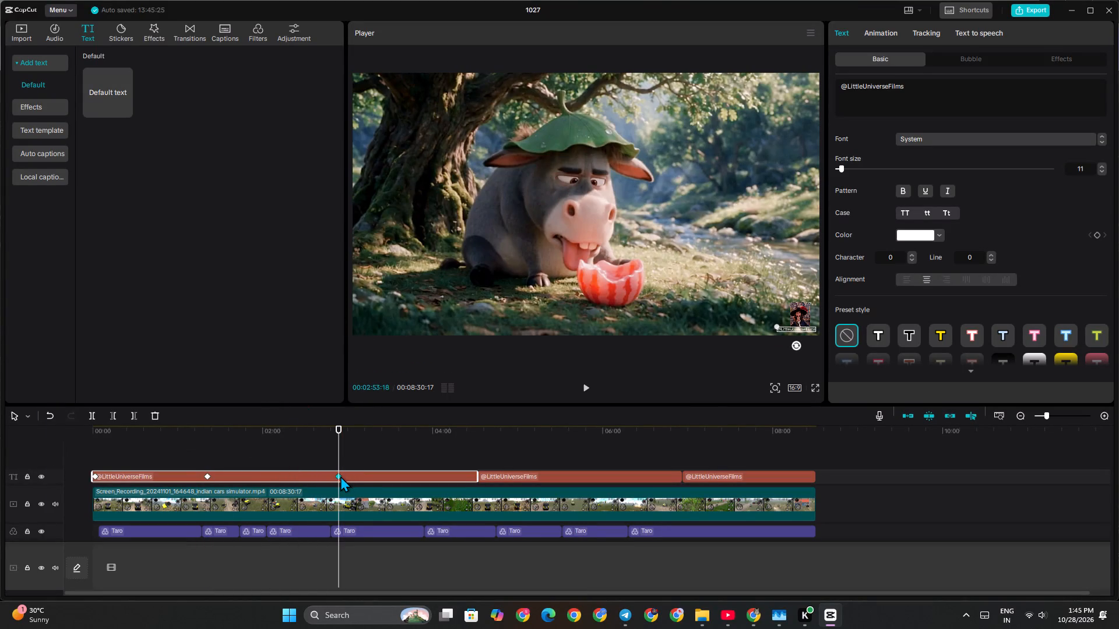
{"action": "left_click_drag", "start_coordinate": [340, 476], "coordinate": [377, 473]}
{"action": "left_click_drag", "start_coordinate": [373, 473], "coordinate": [351, 473]}
{"action": "left_click", "coordinate": [350, 473]}
{"action": "left_click_drag", "start_coordinate": [350, 473], "coordinate": [403, 473]}
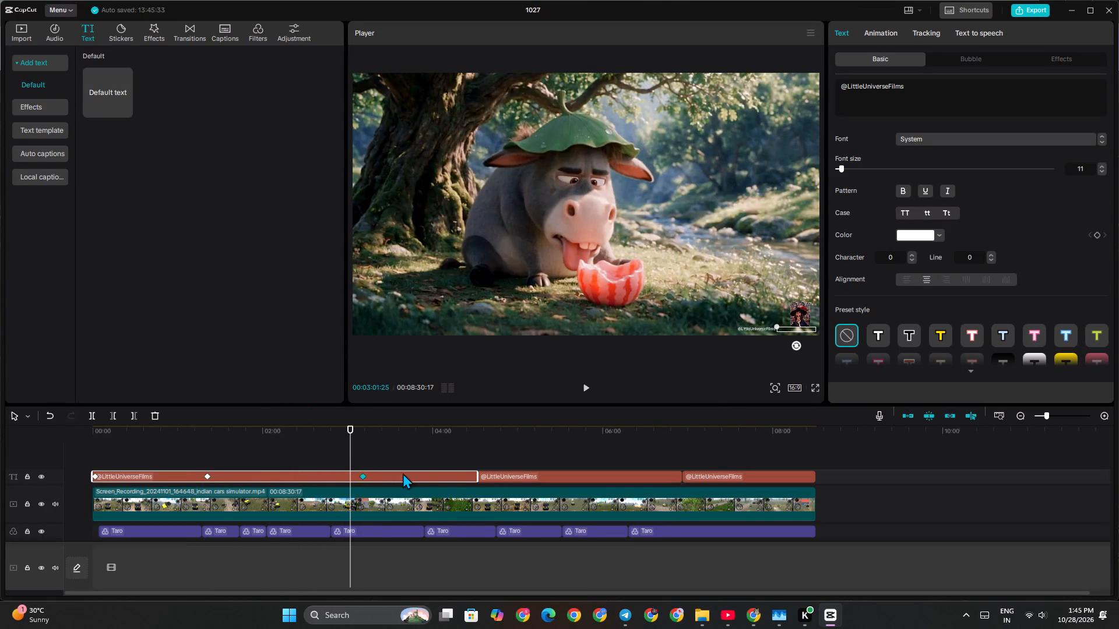
{"action": "left_click_drag", "start_coordinate": [403, 473], "coordinate": [473, 473]}
Move the first text segment's middle keyframe from 00:01:21:01 to about midway between the segment's start and end keyframes.
{"action": "left_click", "coordinate": [206, 474]}
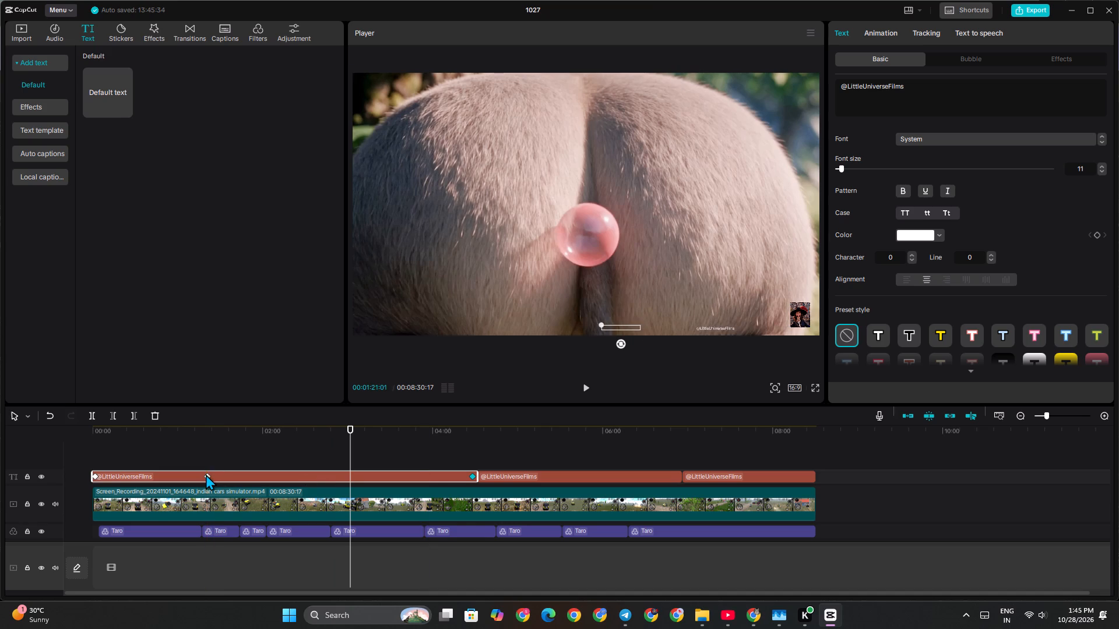
{"action": "left_click_drag", "start_coordinate": [211, 475], "coordinate": [283, 470]}
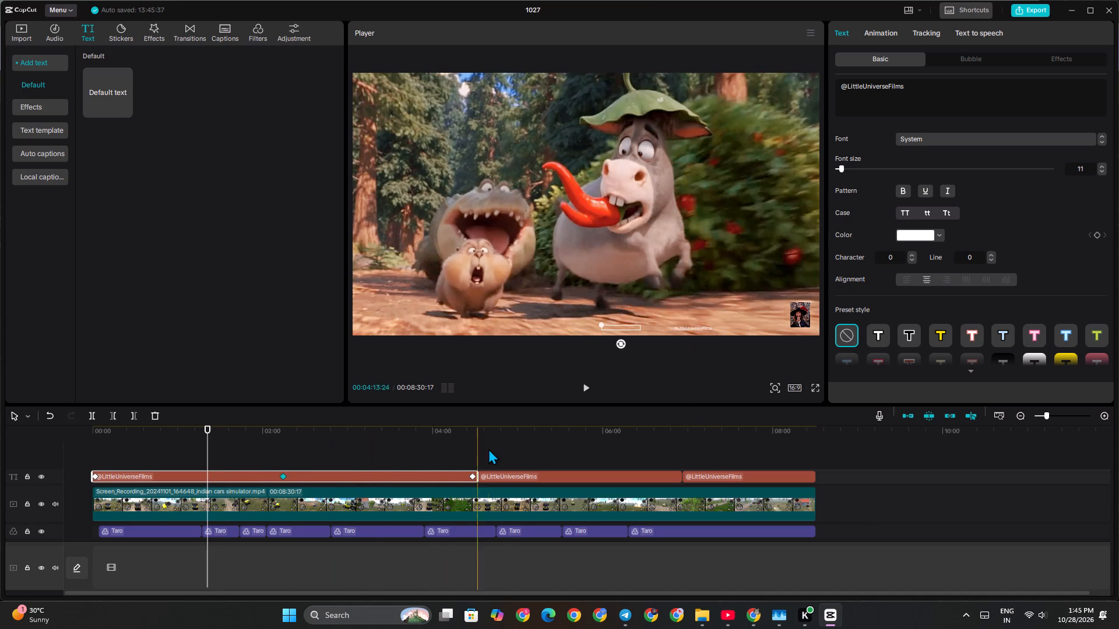
Inspect the junction between the first and second text segments near 00:04:31:17 and the lower timeline tracks.
{"action": "left_click", "coordinate": [505, 445]}
{"action": "left_click_drag", "start_coordinate": [505, 445], "coordinate": [483, 446]}
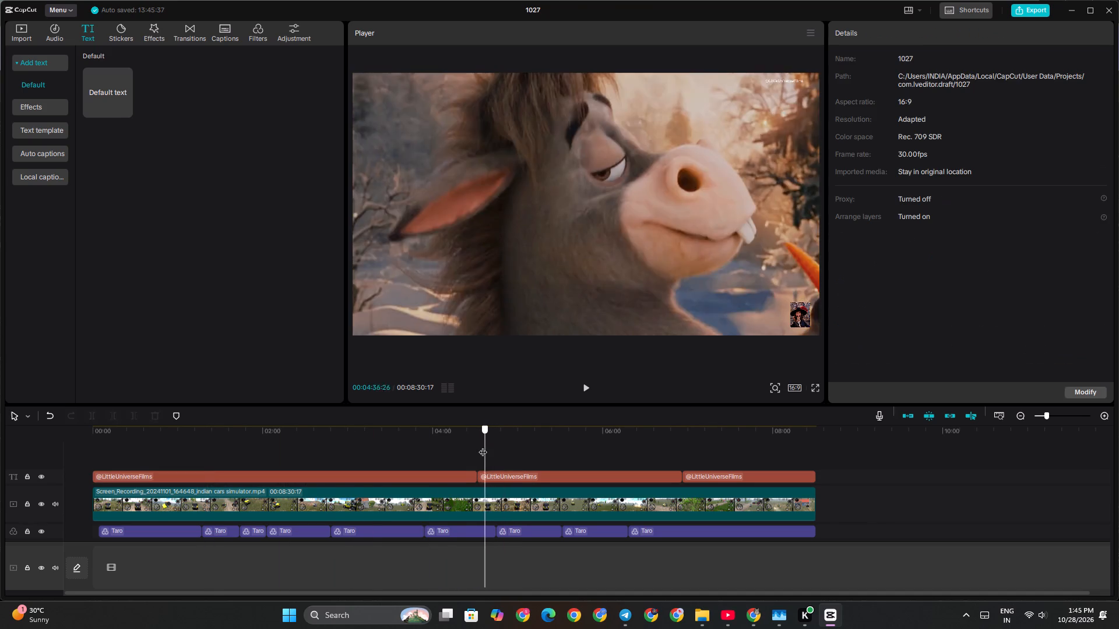
{"action": "left_click_drag", "start_coordinate": [483, 446], "coordinate": [480, 447]}
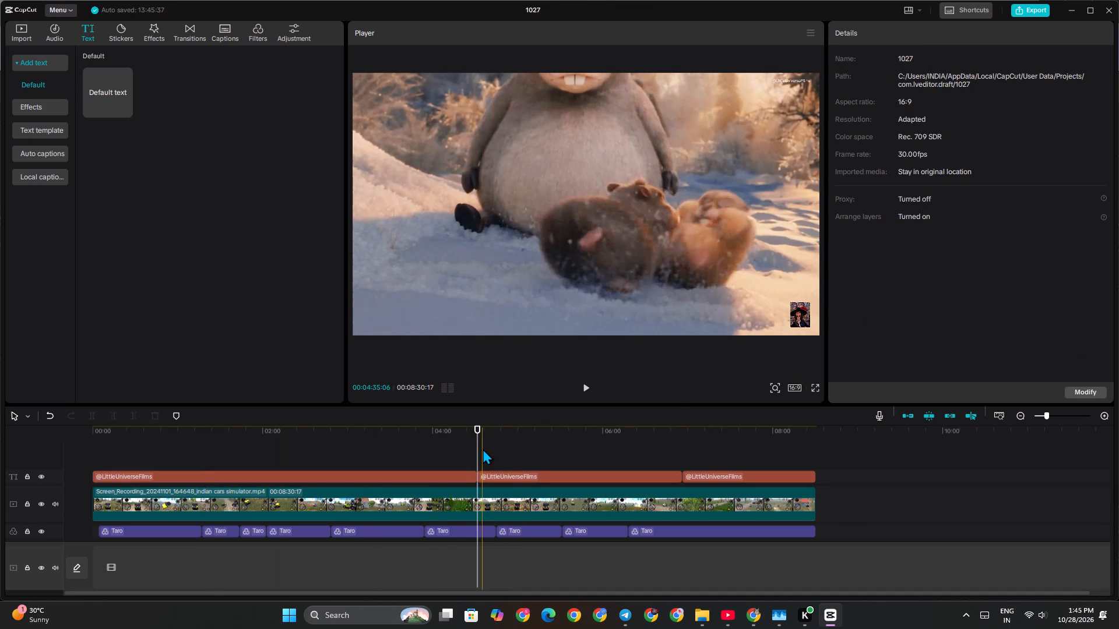
{"action": "scroll", "coordinate": [626, 467], "scroll_direction": "down", "scroll_amount": 6}
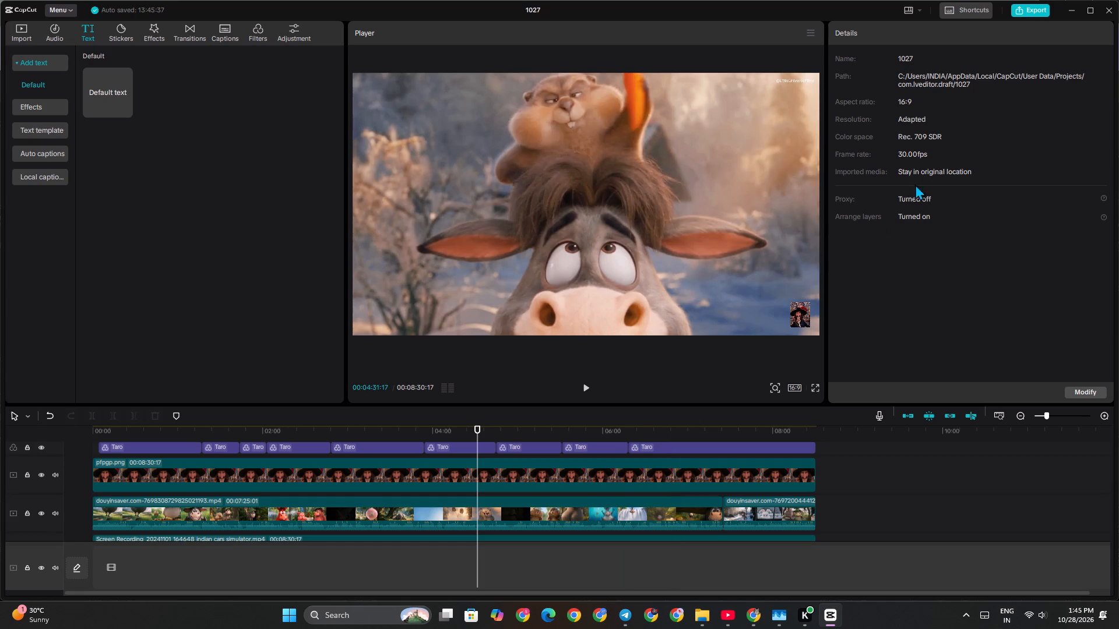
Open the export settings for project 1027.
{"action": "left_click", "coordinate": [1027, 4]}
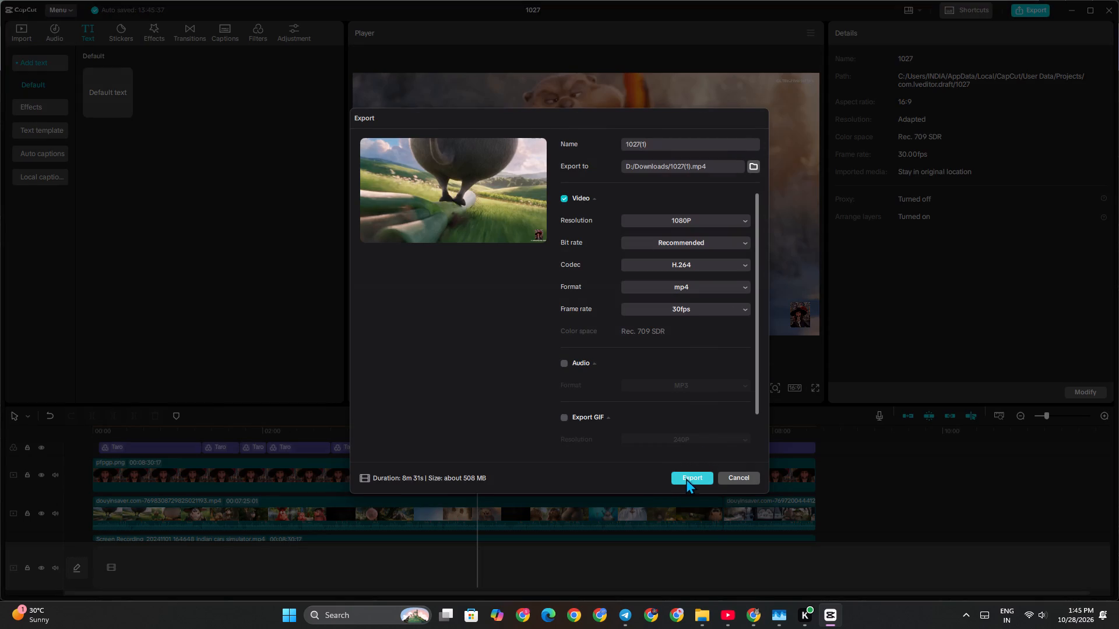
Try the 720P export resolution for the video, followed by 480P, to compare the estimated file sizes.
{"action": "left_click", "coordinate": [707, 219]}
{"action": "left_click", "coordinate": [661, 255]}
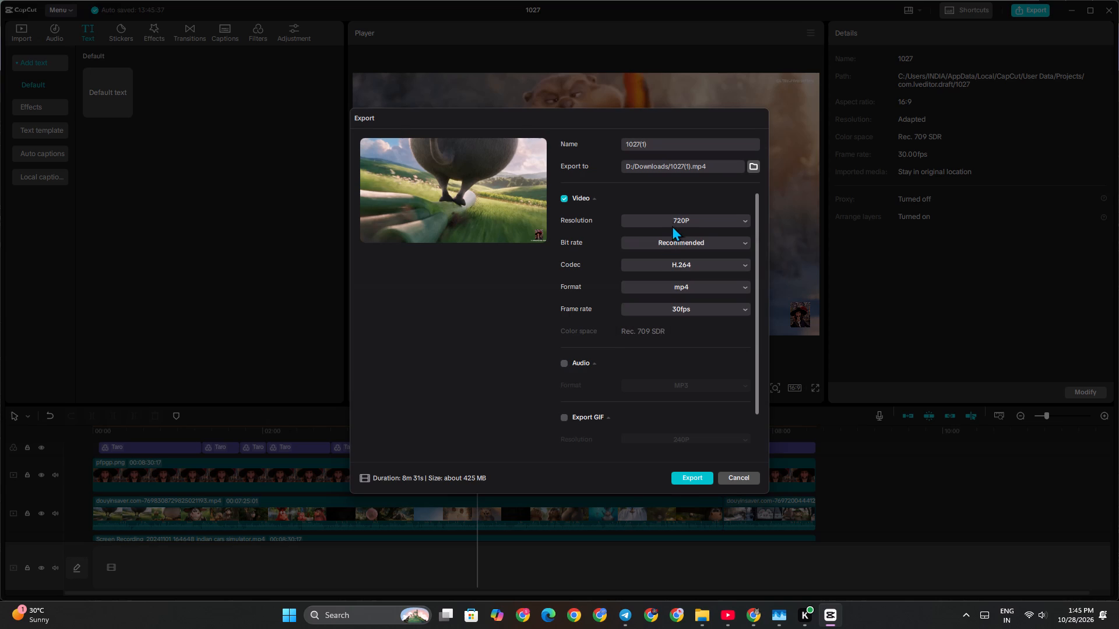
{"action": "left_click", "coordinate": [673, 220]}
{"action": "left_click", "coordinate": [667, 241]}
Set the export resolution to 1080P and start exporting the video as an H.264 mp4 at 30fps.
{"action": "left_click", "coordinate": [680, 222]}
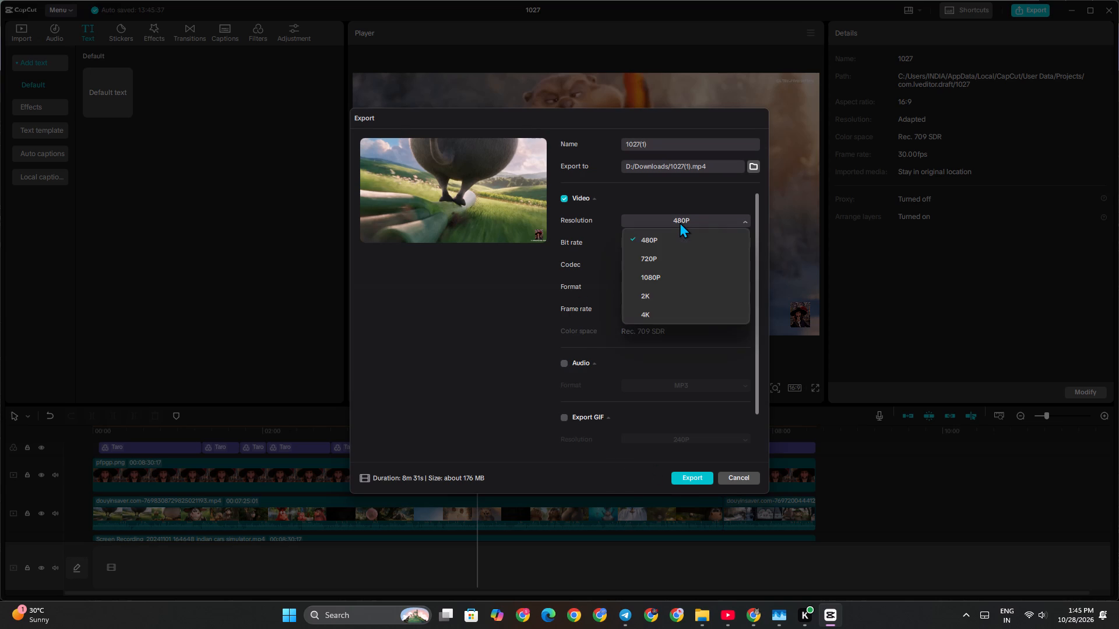
{"action": "left_click", "coordinate": [652, 276]}
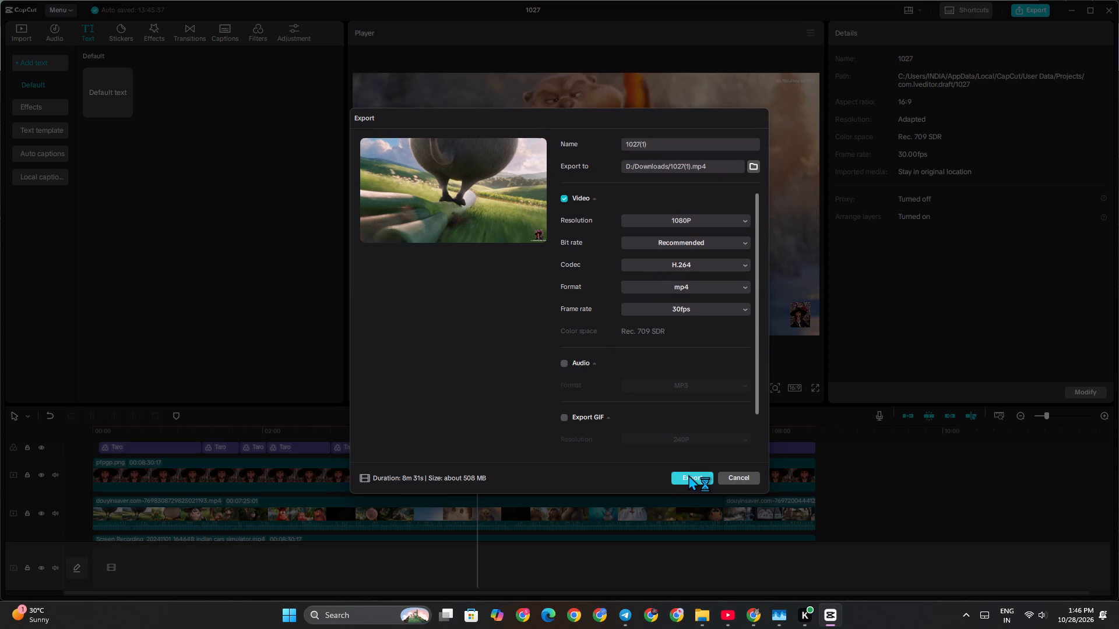
{"action": "left_click", "coordinate": [688, 475]}
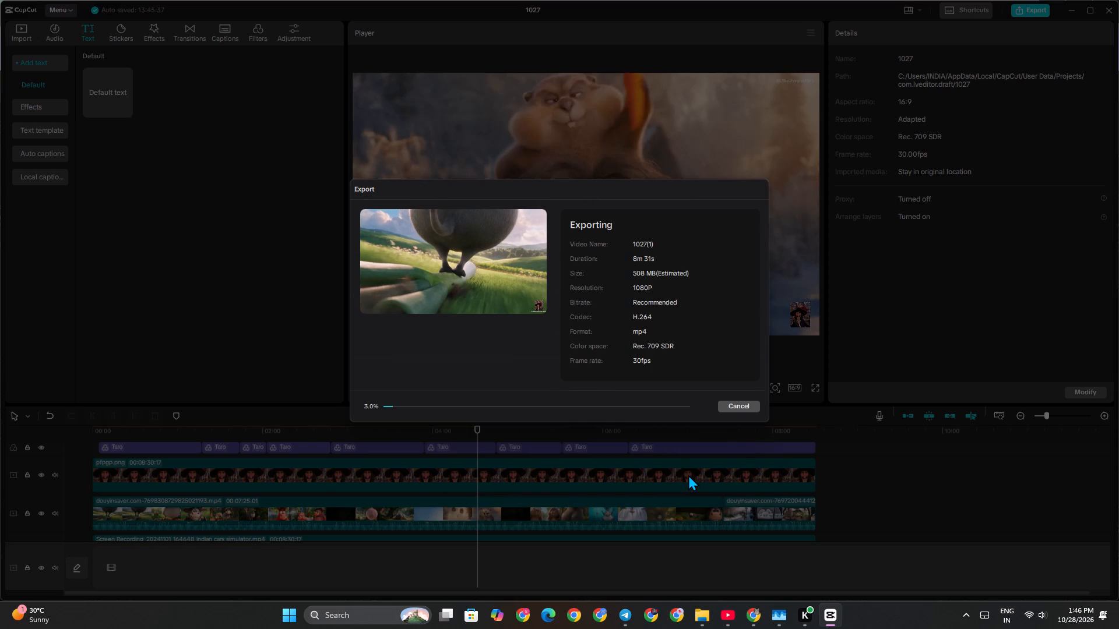